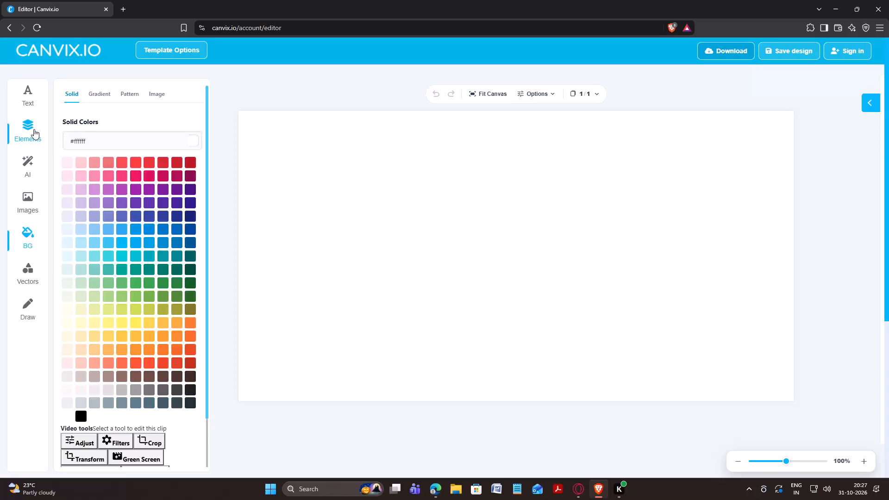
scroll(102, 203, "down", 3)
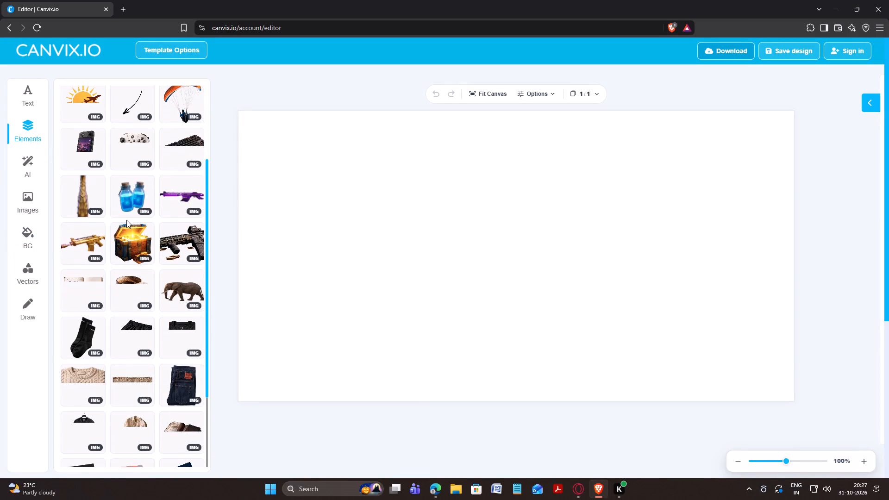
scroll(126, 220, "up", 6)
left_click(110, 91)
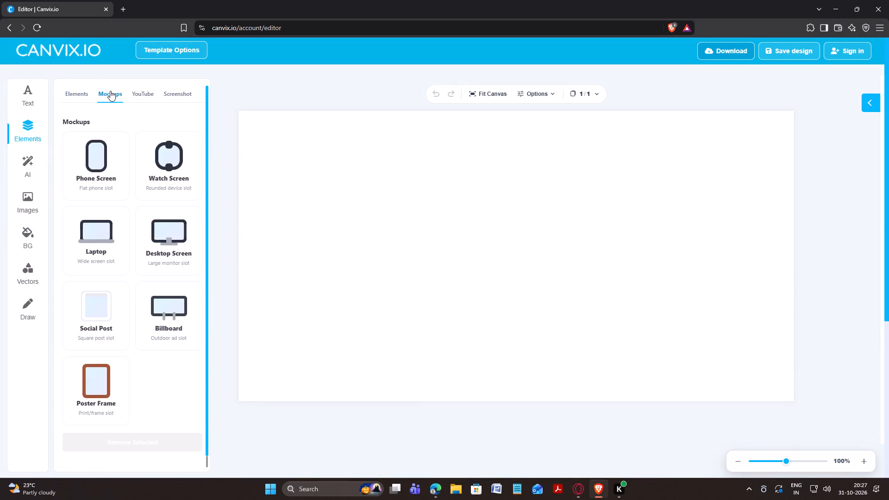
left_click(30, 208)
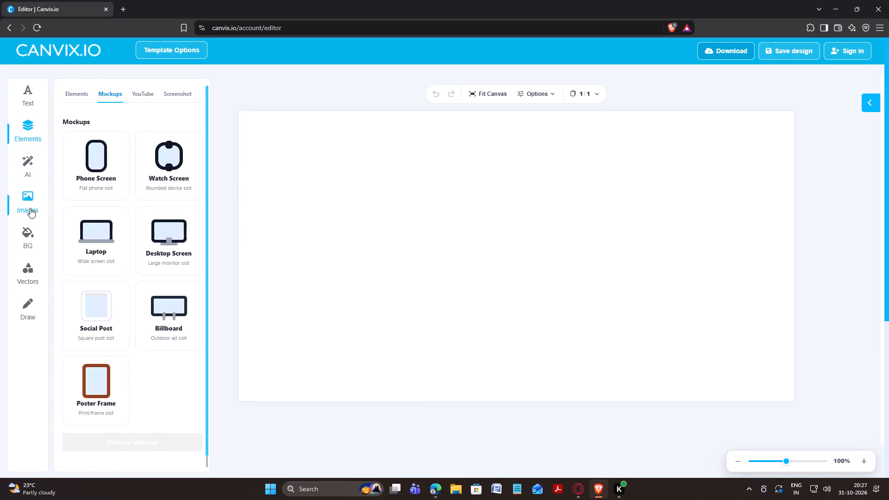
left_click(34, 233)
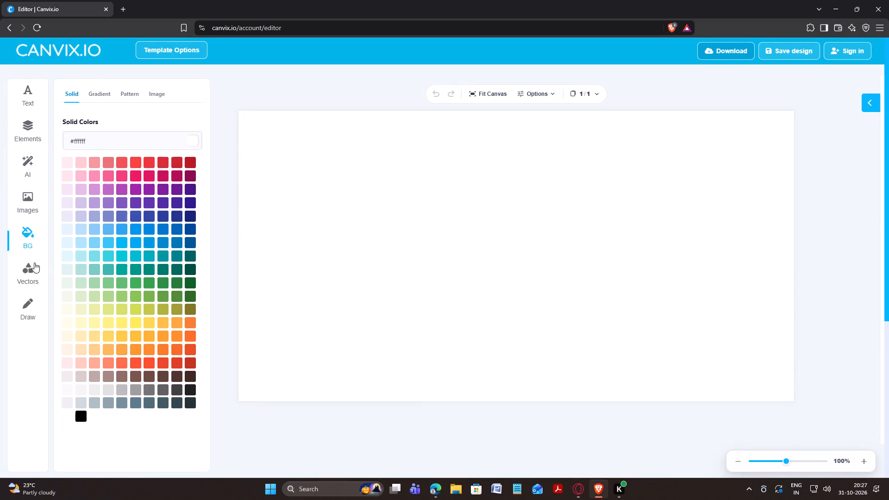
Add the solid steel-blue rounded rectangle from the Basic Shapes vectors to the canvas.
left_click(31, 267)
left_click(141, 102)
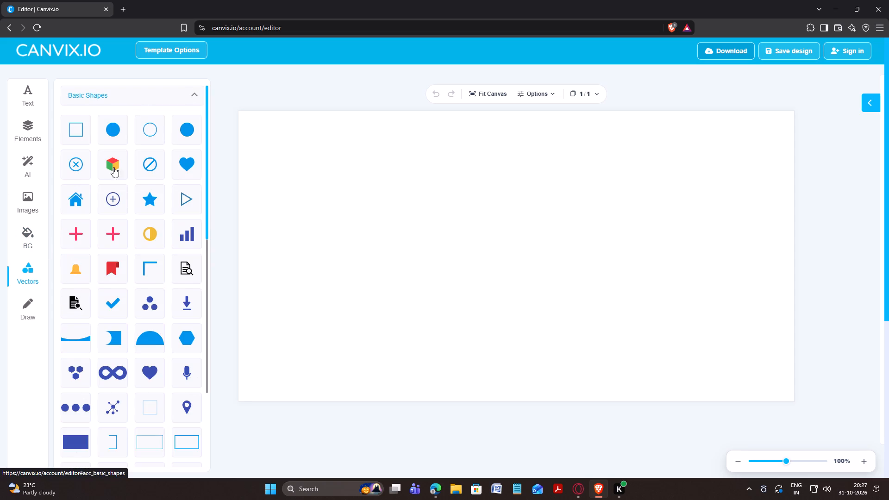
scroll(158, 189, "down", 2)
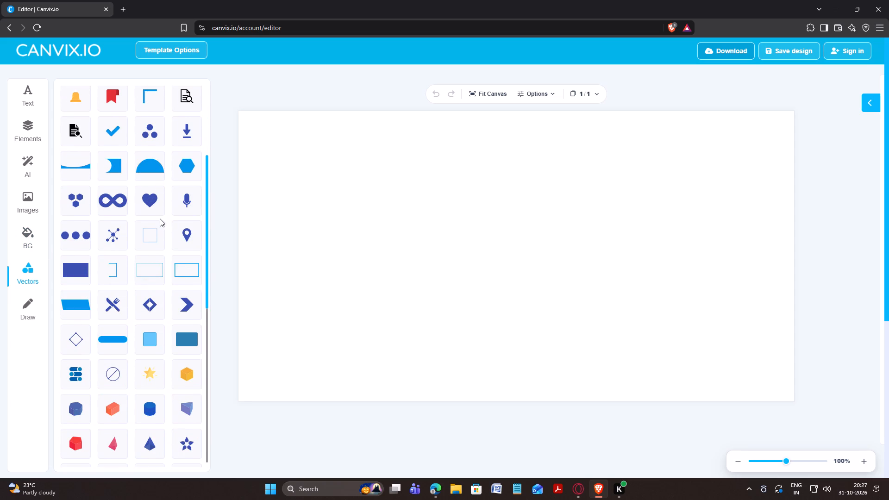
scroll(160, 219, "up", 4)
scroll(174, 308, "down", 3)
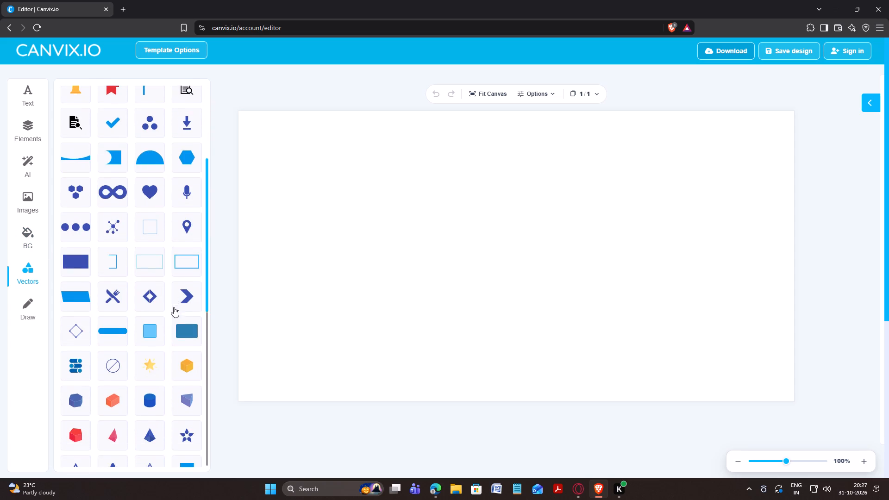
scroll(197, 311, "down", 2)
left_click(184, 182)
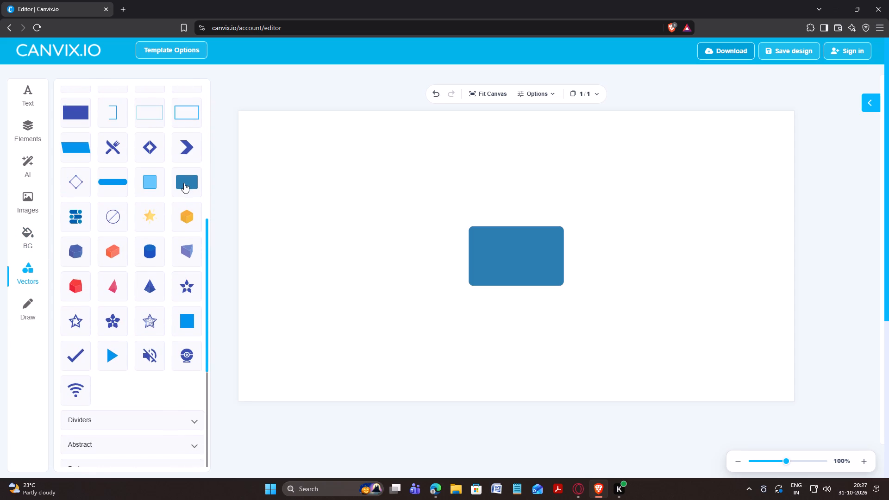
Resize the steel-blue rectangle to a near-square of about 127 × 128.
left_click(528, 259)
left_click_drag(470, 285, 467, 287)
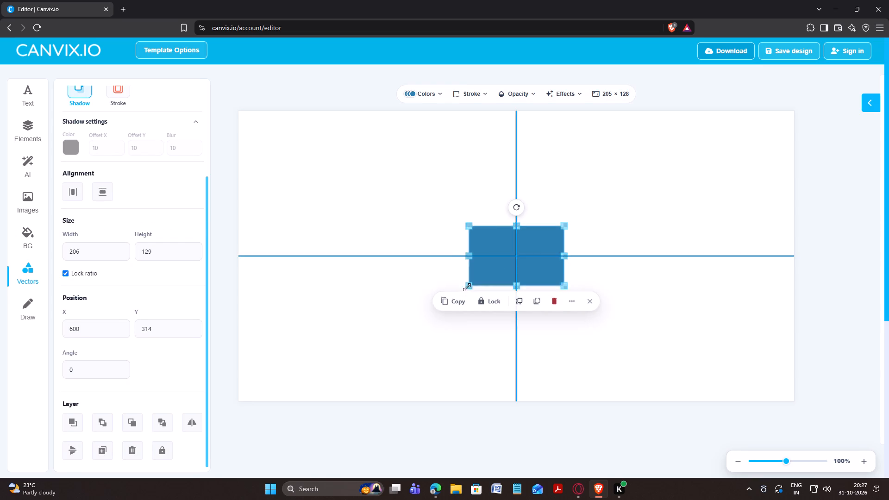
left_click_drag(467, 287, 515, 316)
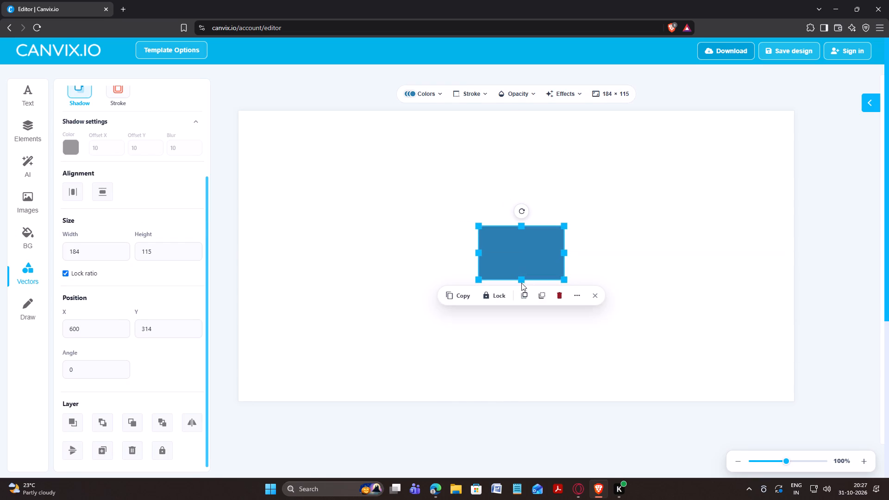
left_click_drag(522, 279, 524, 297)
left_click_drag(482, 262, 501, 264)
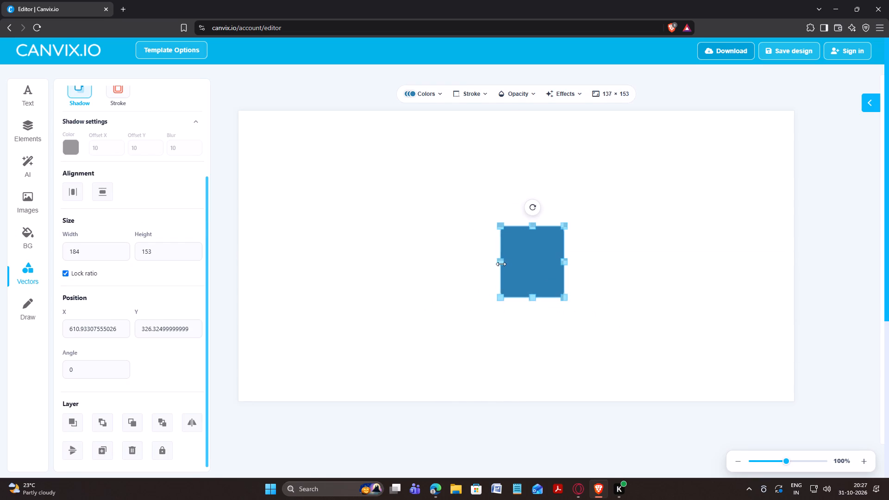
left_click_drag(501, 264, 505, 265)
left_click_drag(532, 226, 538, 237)
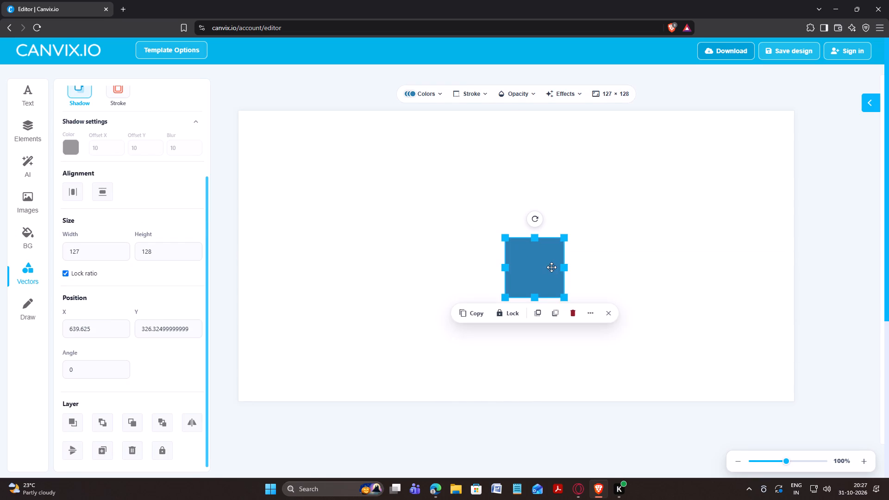
Move the steel-blue shape to the right part of the canvas and reduce its height from the top edge into a landscape rectangle.
left_click_drag(544, 266, 705, 256)
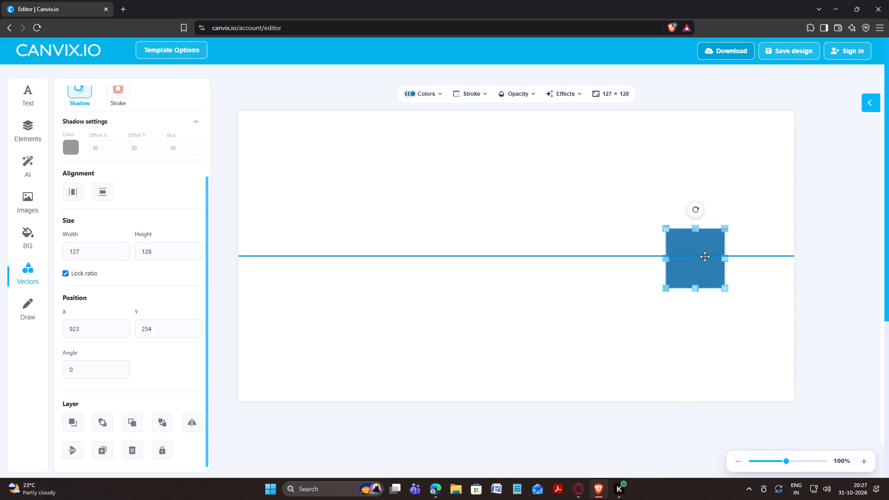
left_click_drag(705, 256, 705, 257)
left_click_drag(695, 231, 699, 241)
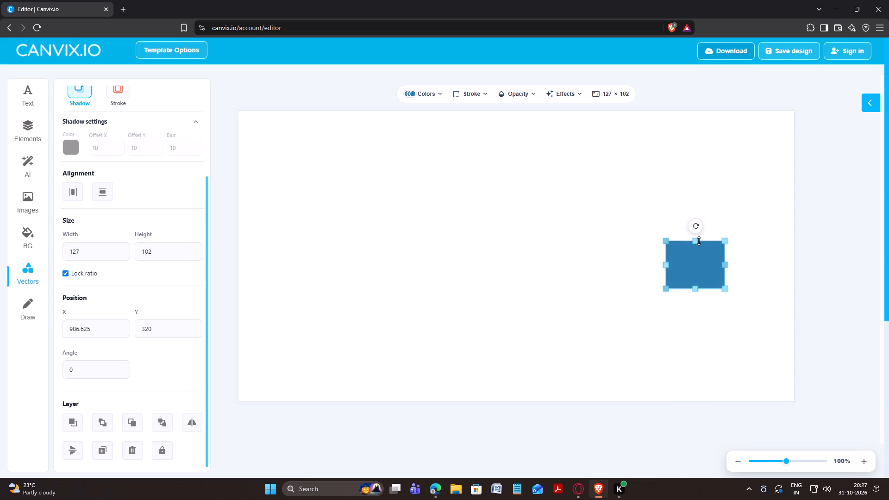
left_click_drag(699, 241, 700, 245)
left_click(742, 261)
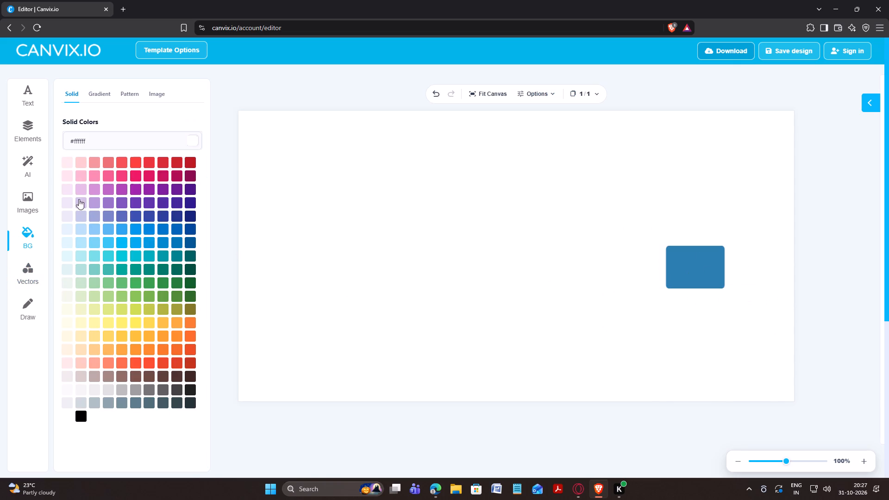
Look through the Dividers, Badges and Abstract vector categories for another shape to use.
left_click(31, 262)
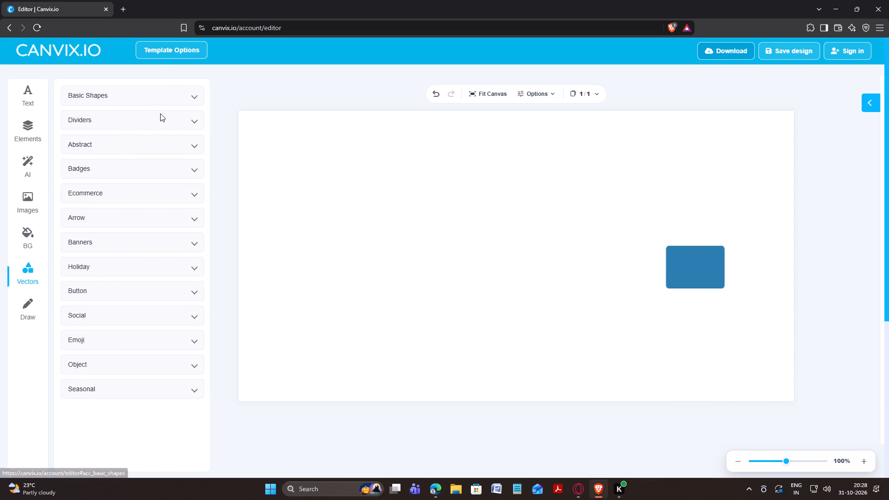
left_click(160, 123)
left_click(161, 121)
left_click(161, 121)
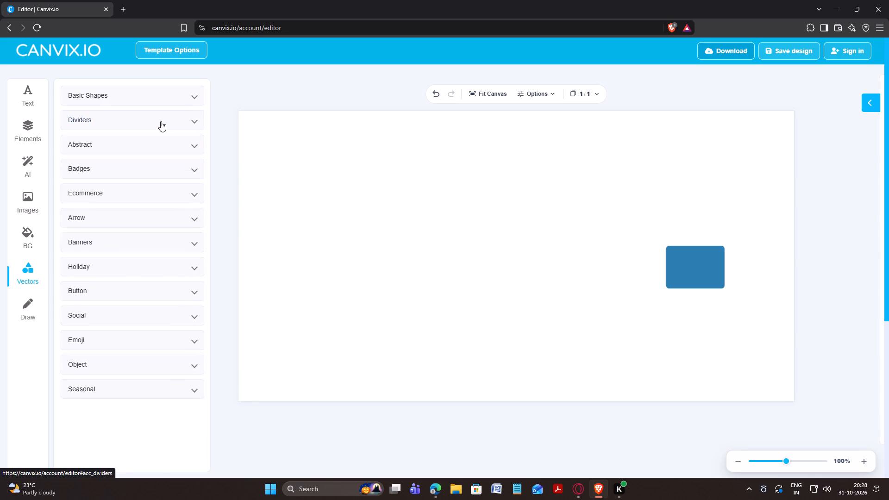
left_click(164, 123)
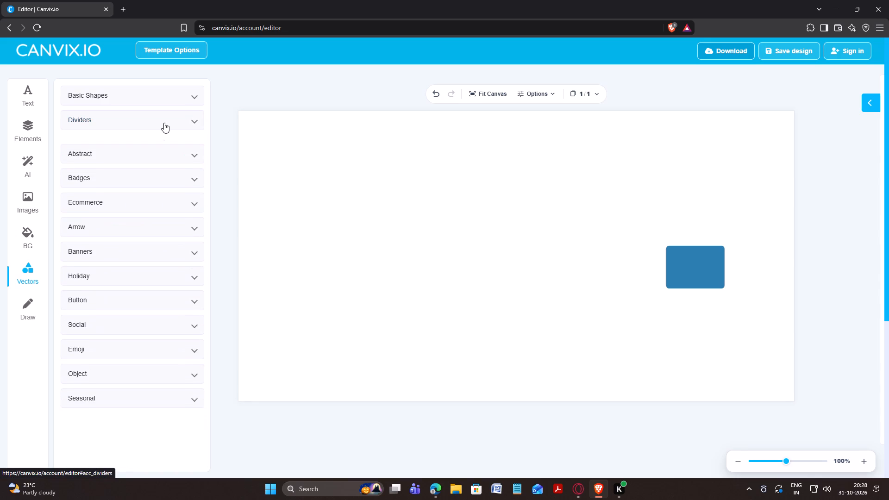
left_click(153, 169)
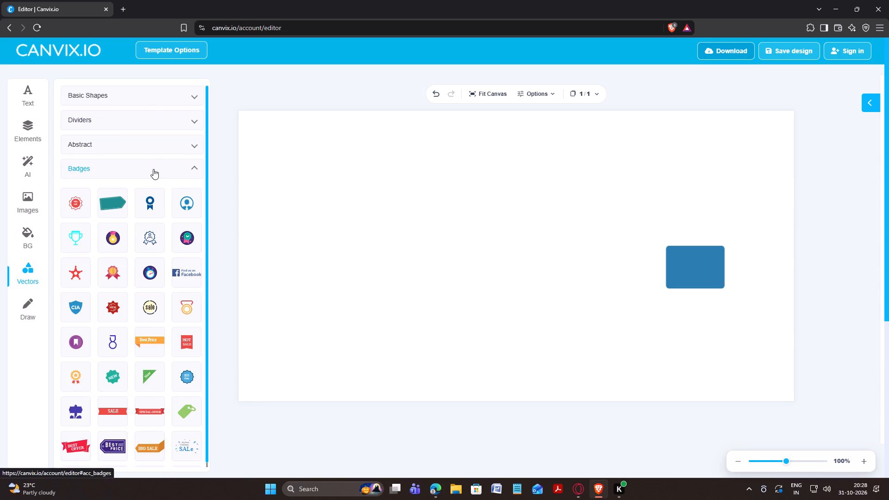
scroll(160, 229, "down", 4)
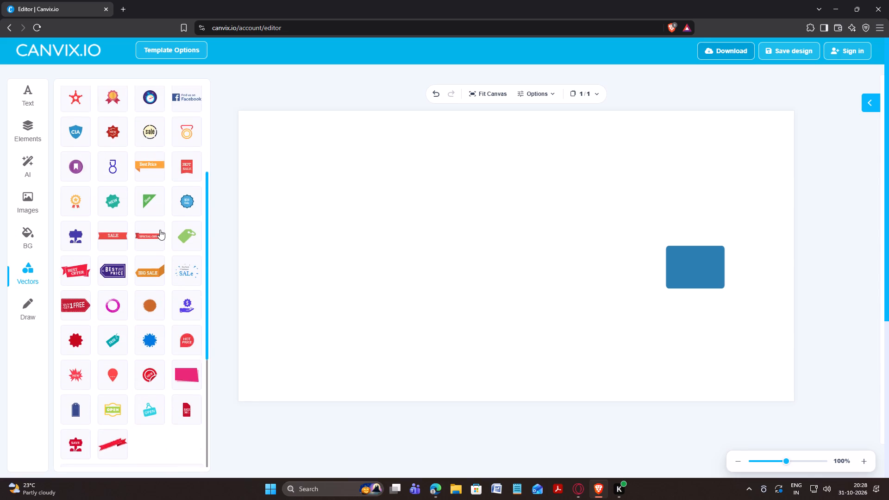
scroll(160, 230, "down", 2)
scroll(160, 230, "up", 11)
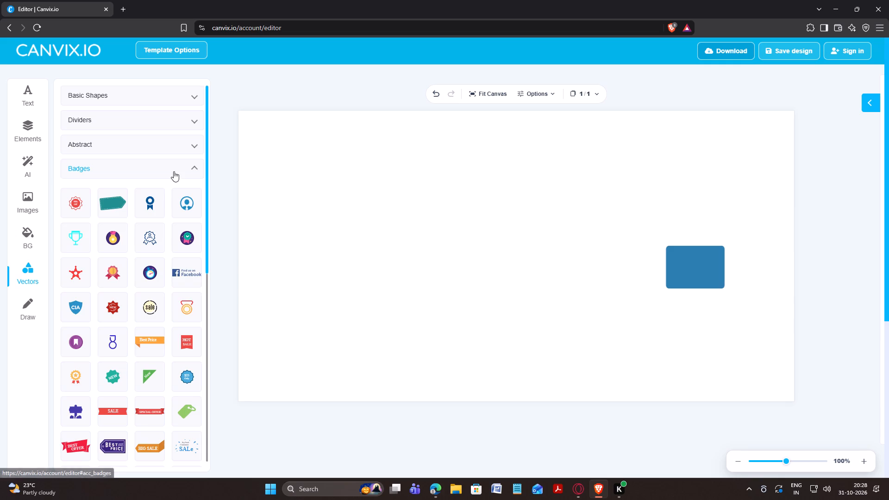
left_click(174, 171)
left_click(146, 144)
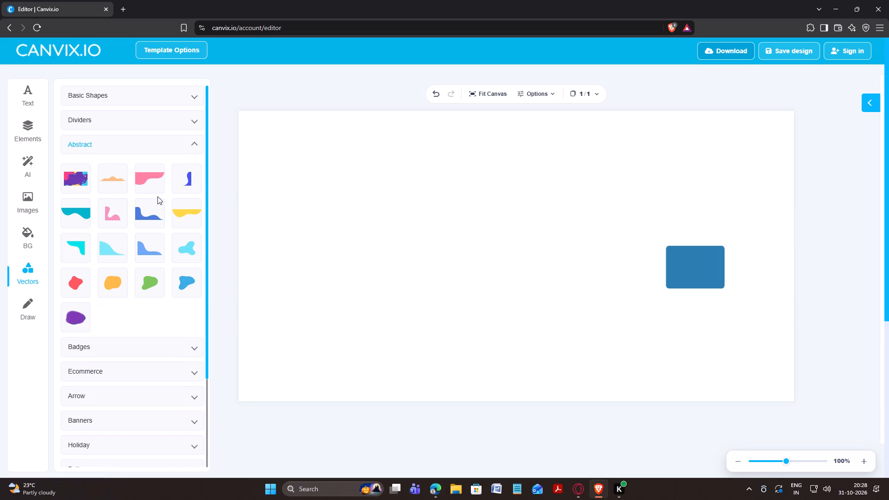
scroll(157, 196, "down", 6)
scroll(157, 212, "up", 4)
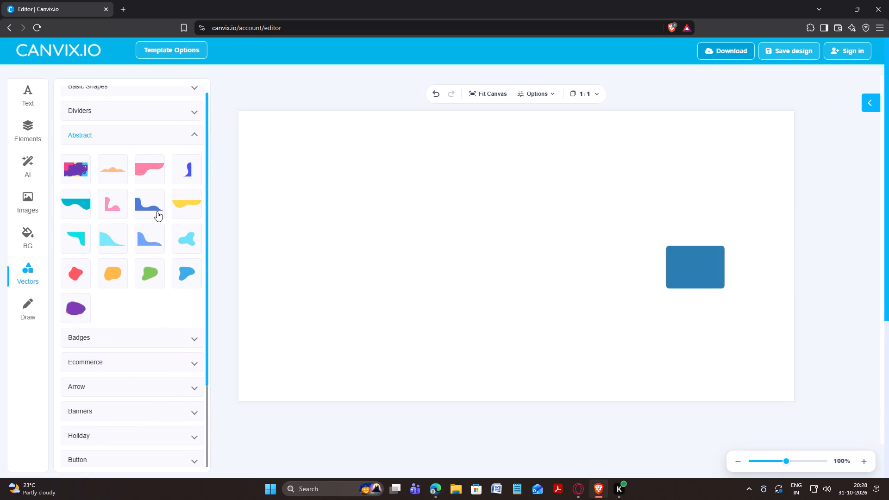
scroll(157, 208, "up", 3)
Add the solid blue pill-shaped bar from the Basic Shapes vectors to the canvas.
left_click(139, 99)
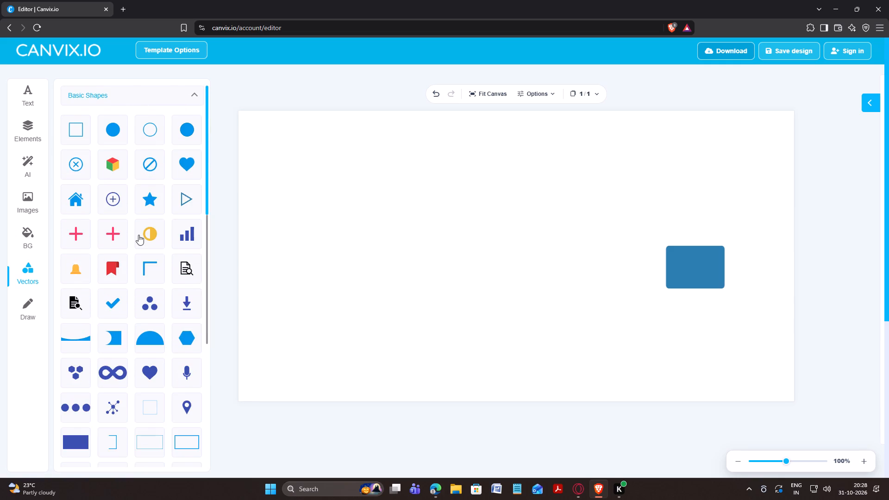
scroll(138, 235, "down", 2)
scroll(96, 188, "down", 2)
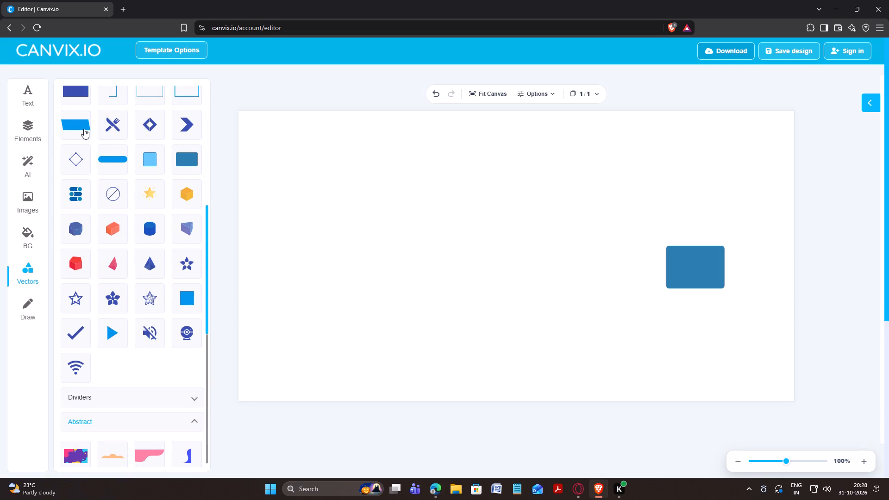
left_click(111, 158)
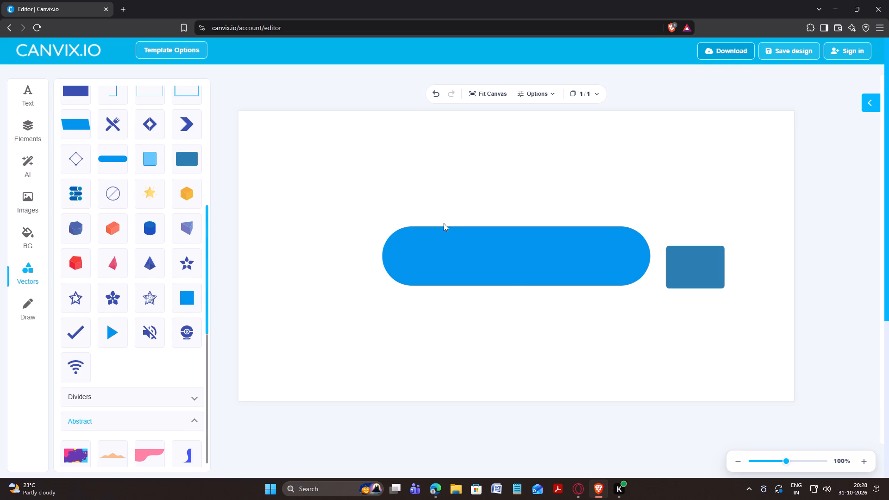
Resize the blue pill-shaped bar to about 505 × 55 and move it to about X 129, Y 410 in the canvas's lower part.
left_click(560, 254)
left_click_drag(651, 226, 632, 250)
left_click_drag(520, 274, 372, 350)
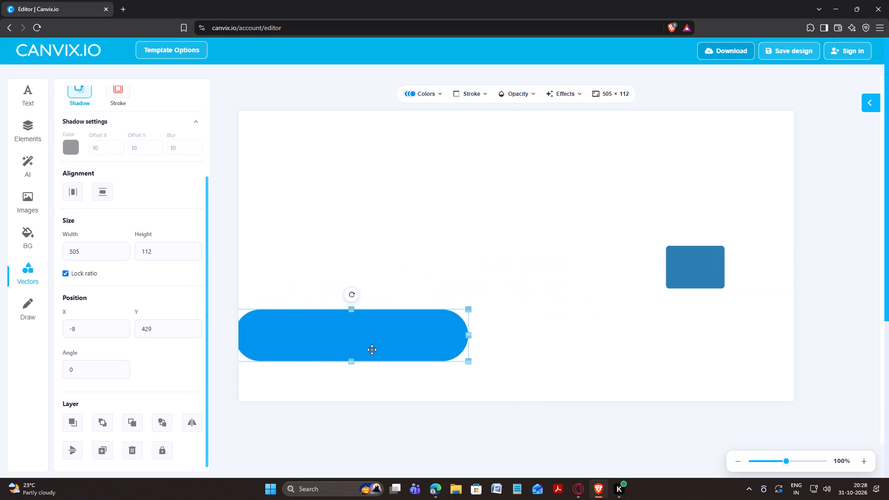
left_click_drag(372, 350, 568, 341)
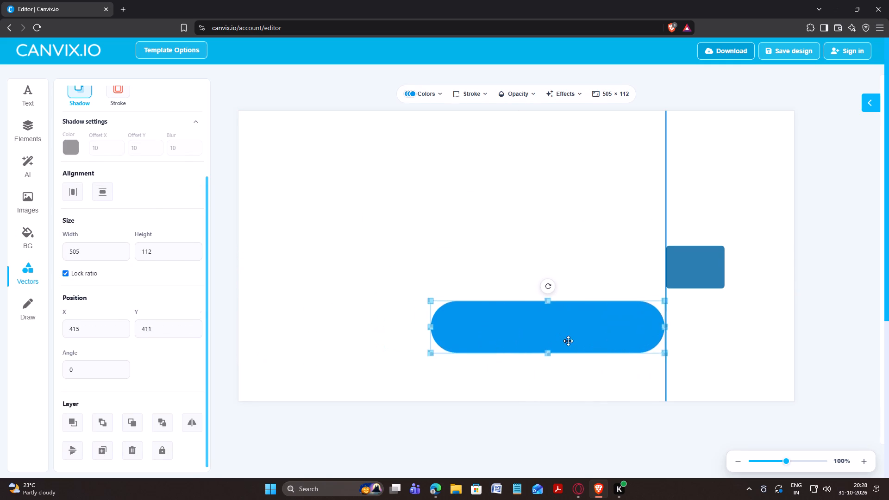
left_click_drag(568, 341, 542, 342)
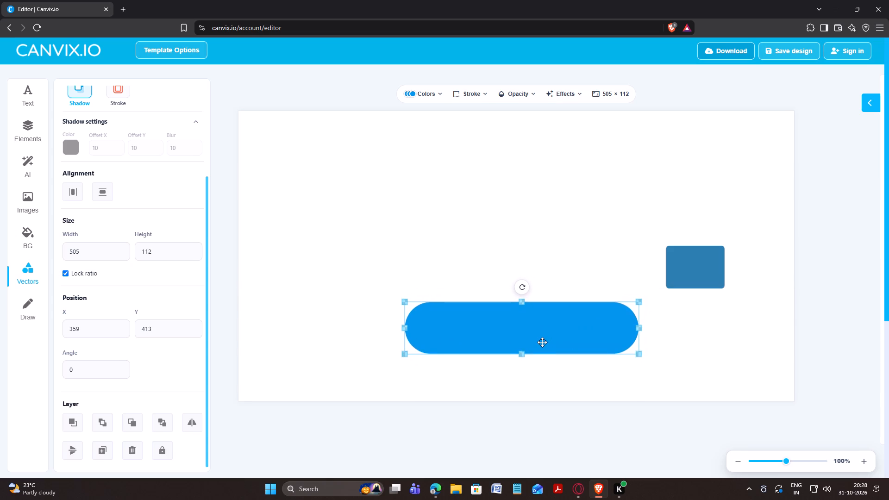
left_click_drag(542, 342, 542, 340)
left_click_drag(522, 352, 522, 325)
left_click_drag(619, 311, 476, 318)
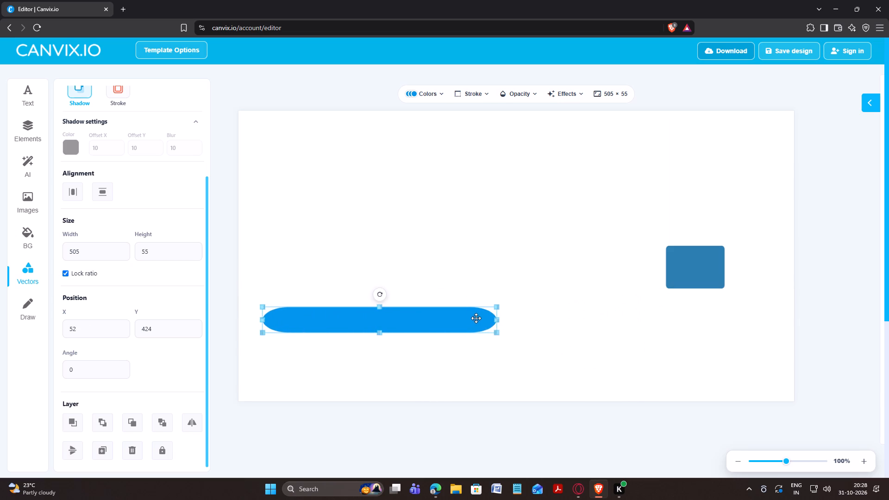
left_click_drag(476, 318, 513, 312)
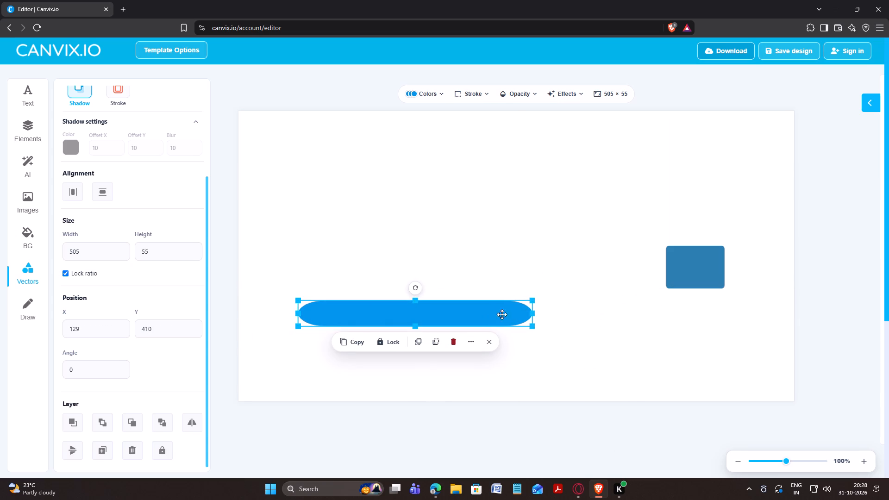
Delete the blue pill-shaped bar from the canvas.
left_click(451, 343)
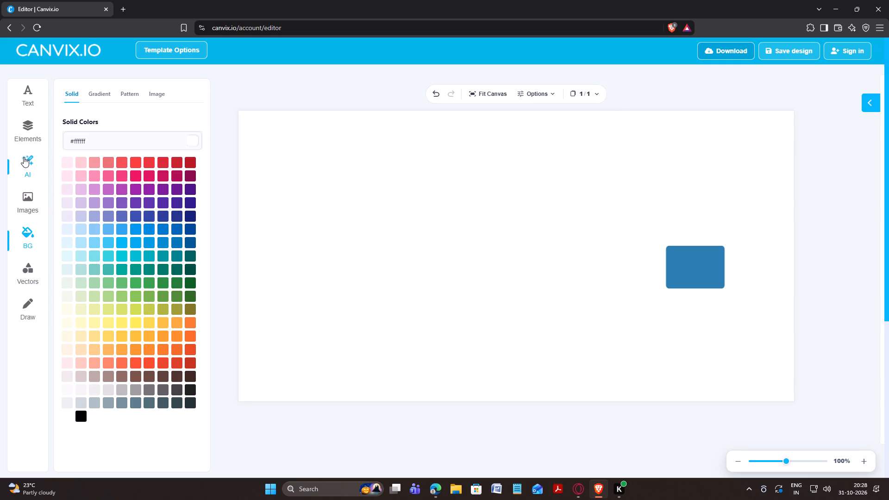
Add the solid blue house icon from the Basic Shapes vectors to the canvas.
left_click(23, 129)
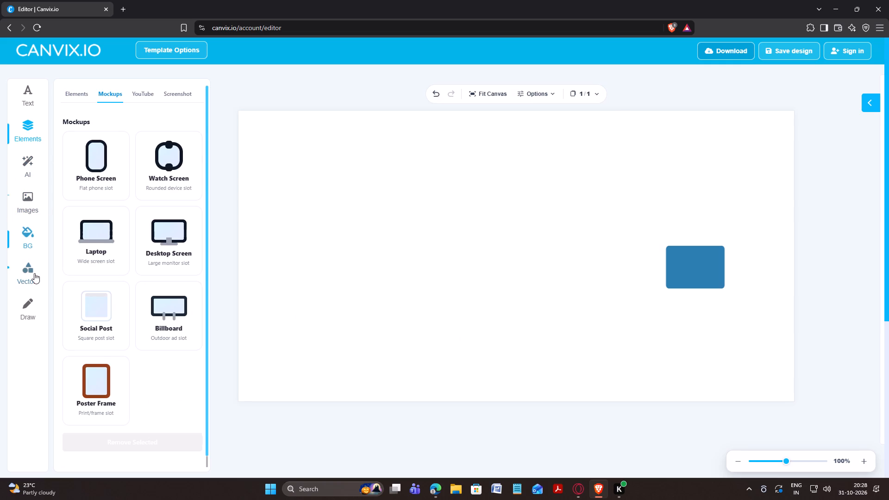
left_click(34, 272)
left_click(132, 92)
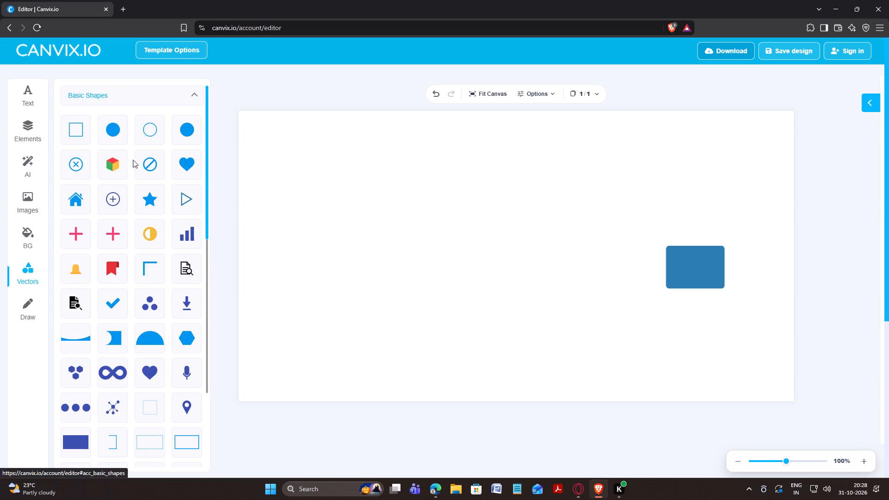
left_click(73, 195)
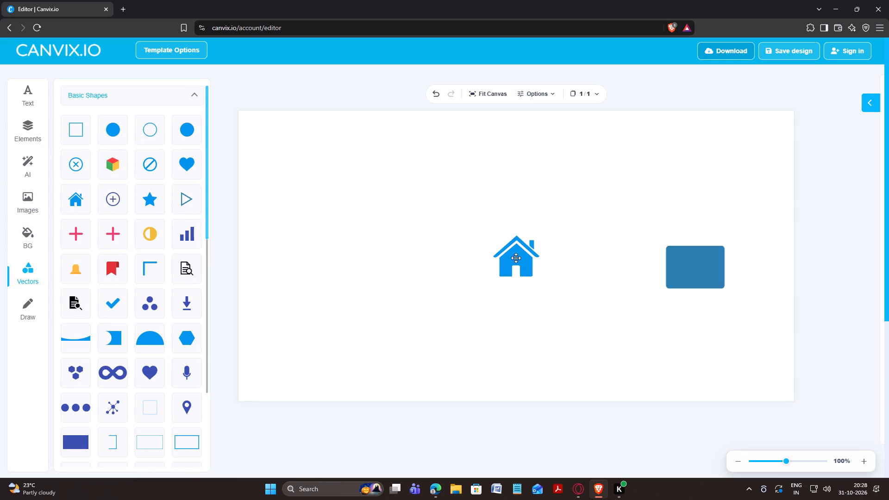
Resize the house icon to about 142 × 133 and place it overlapping the left end of the blue rectangle.
left_click(516, 256)
left_click_drag(539, 237, 574, 206)
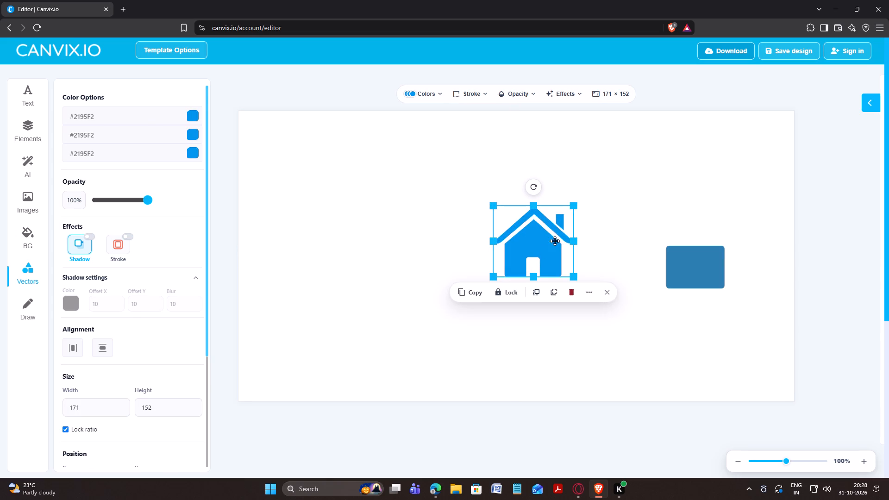
left_click_drag(550, 239, 595, 255)
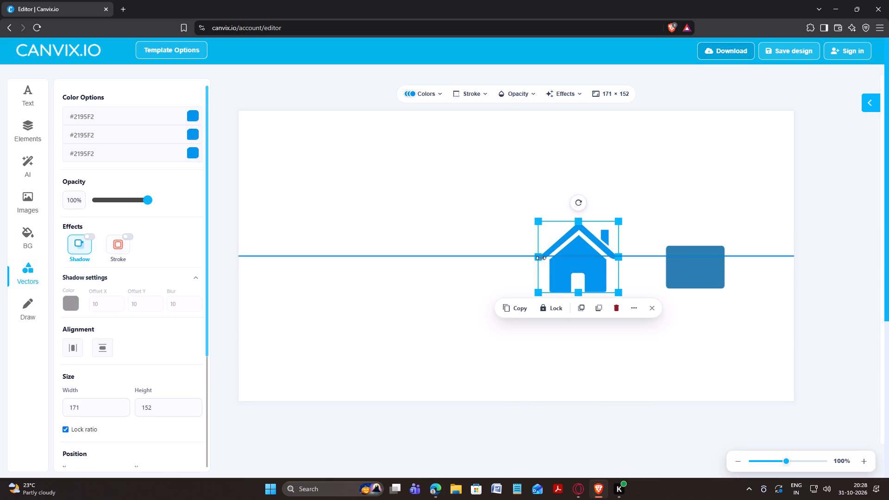
left_click_drag(540, 258, 552, 258)
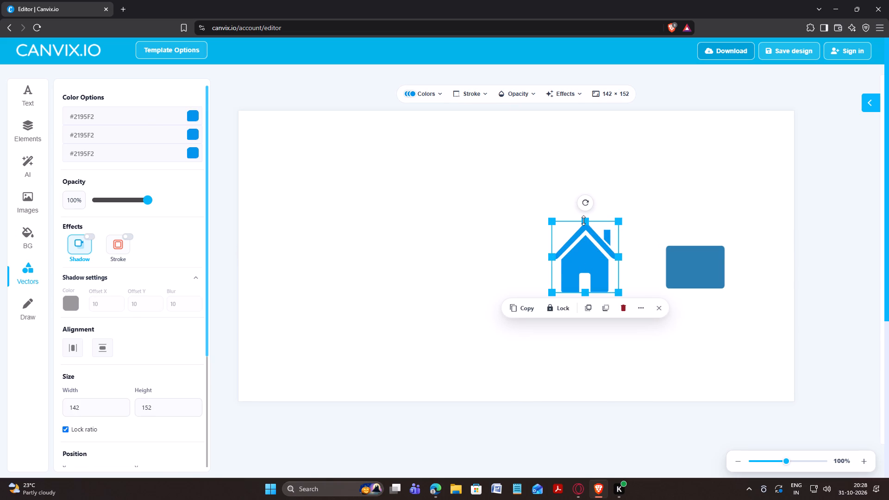
left_click_drag(583, 220, 587, 230)
left_click_drag(601, 263, 670, 257)
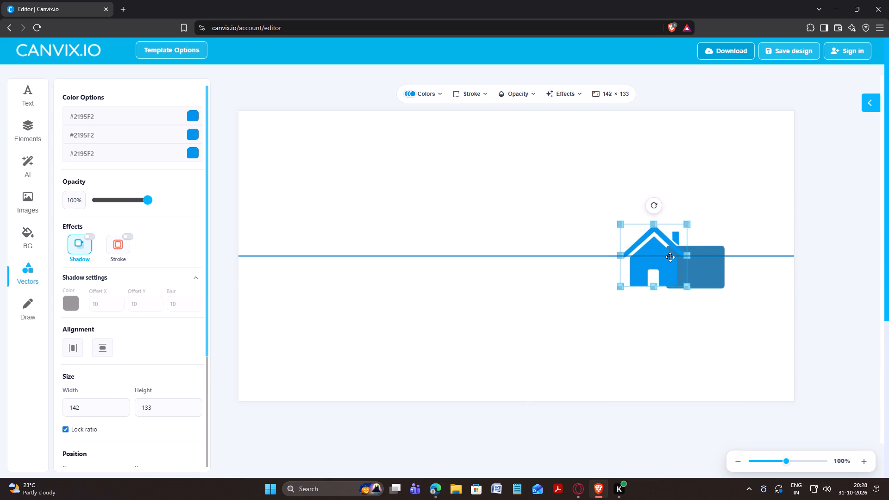
left_click_drag(670, 257, 678, 258)
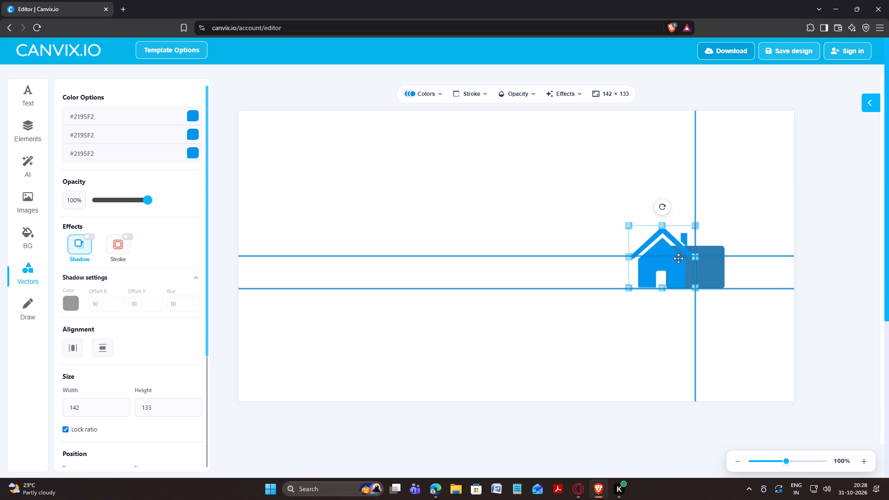
left_click_drag(678, 258, 676, 258)
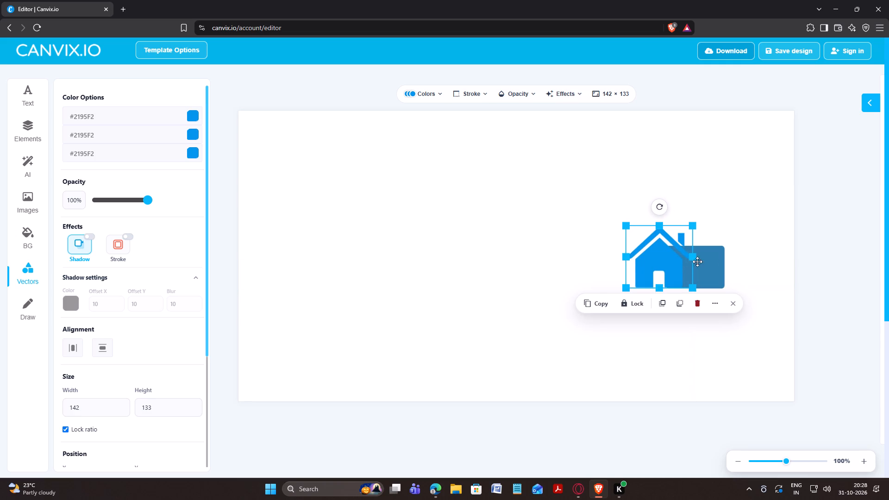
left_click(759, 261)
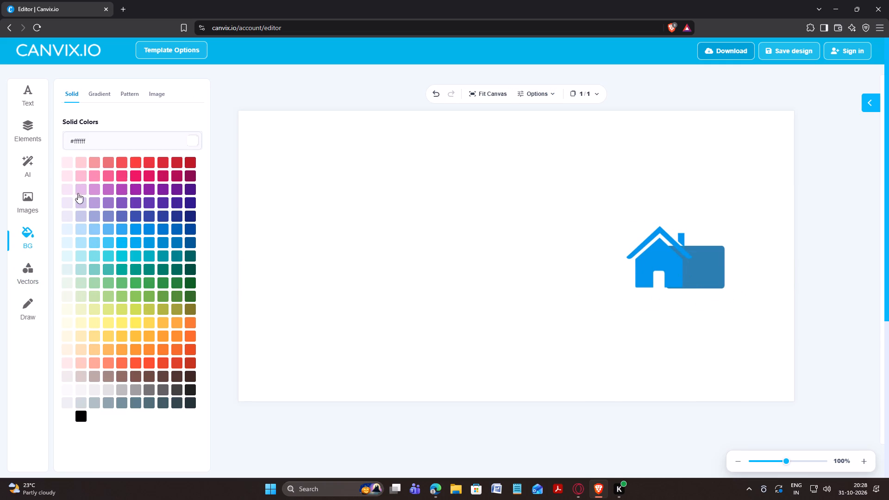
Add the solid blue square from the Basic Shapes vectors to the canvas.
left_click(34, 272)
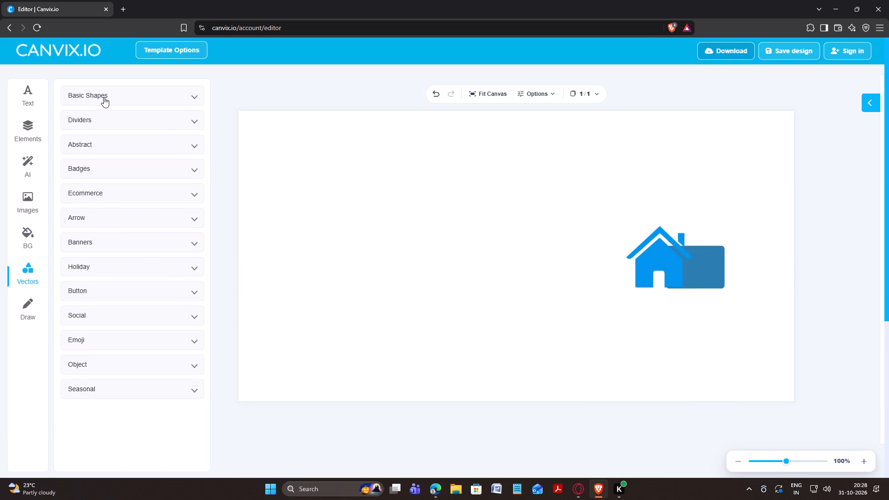
left_click(104, 97)
scroll(116, 222, "down", 2)
scroll(153, 225, "down", 1)
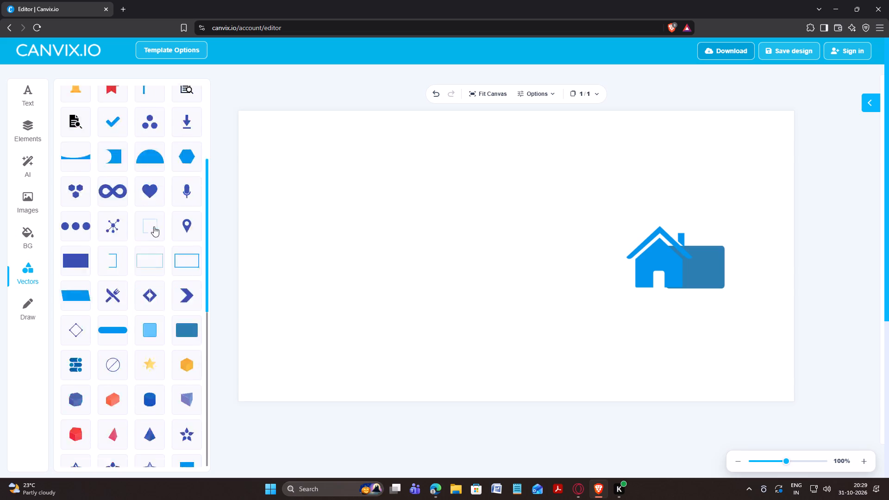
scroll(155, 229, "down", 1)
scroll(155, 229, "up", 1)
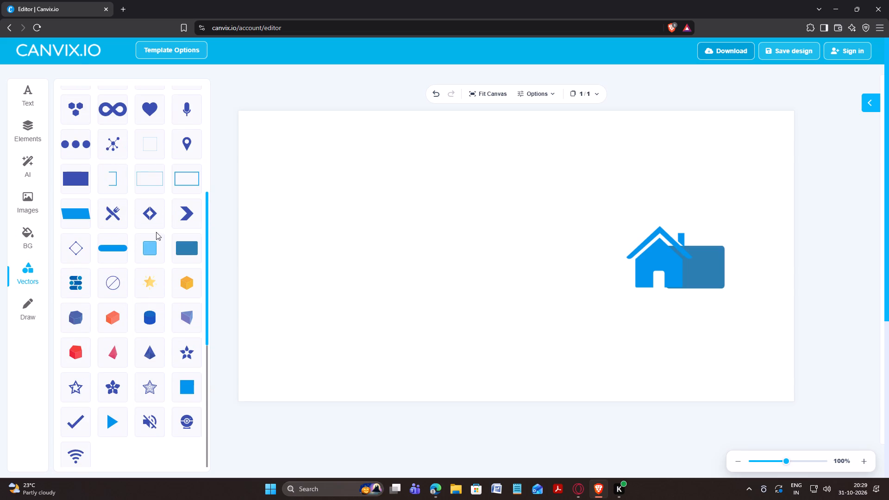
scroll(157, 233, "down", 2)
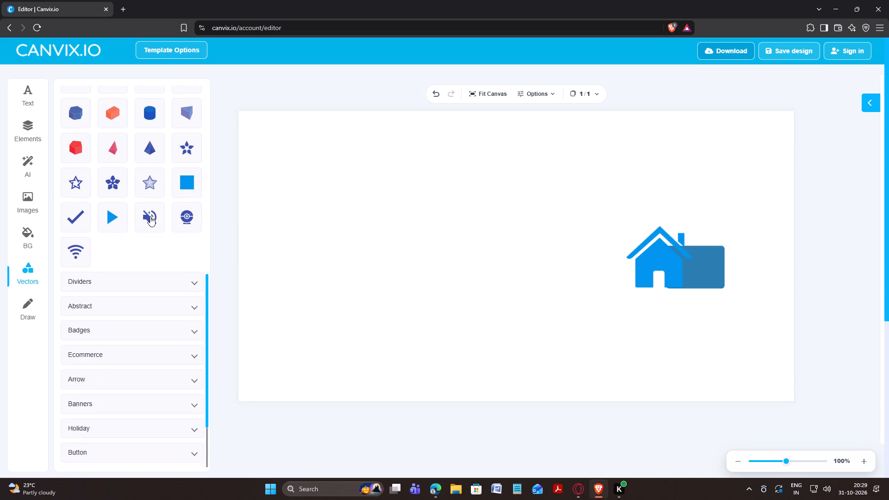
left_click(186, 159)
Move the blue square to the house's left side and enlarge it to about 124 × 124.
left_click_drag(517, 259, 693, 234)
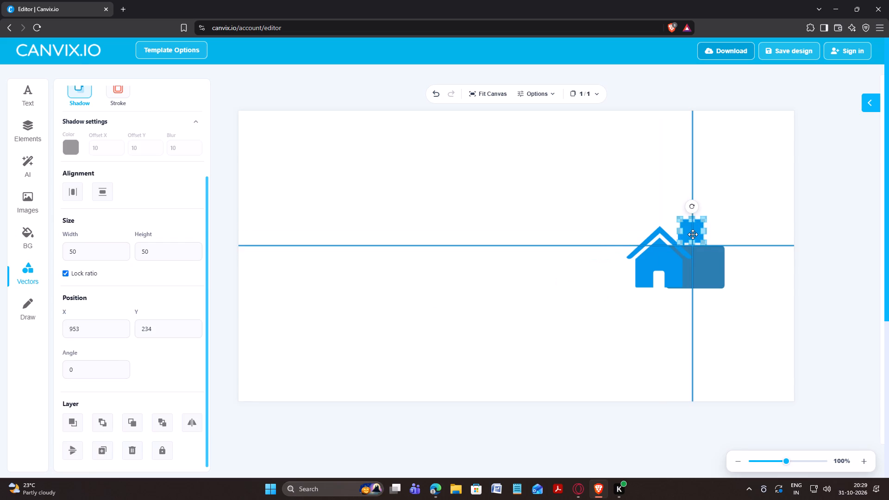
left_click_drag(693, 234, 649, 239)
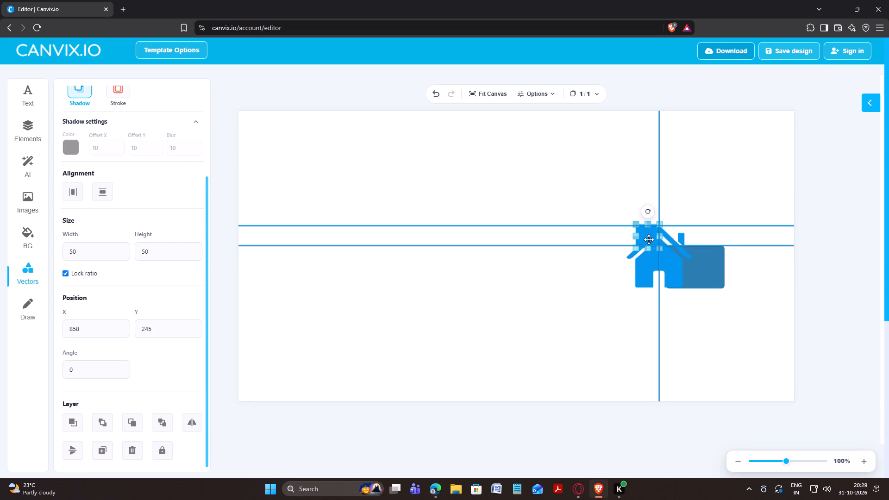
left_click_drag(649, 239, 642, 249)
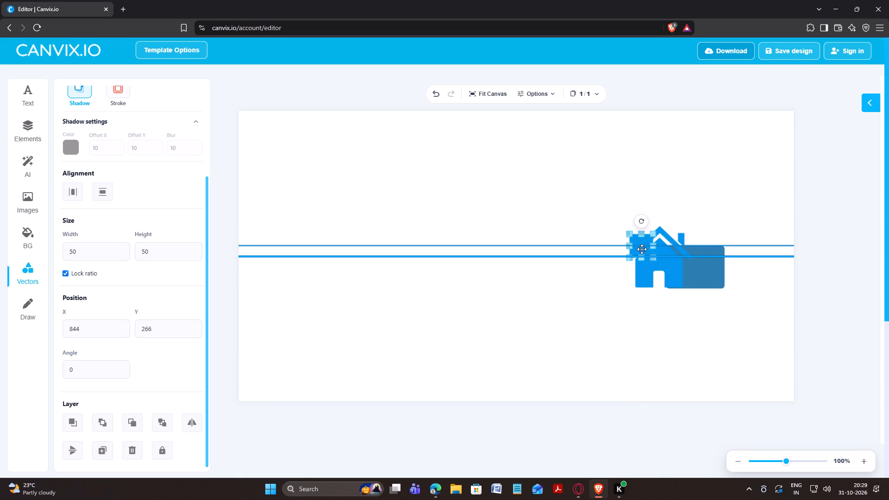
left_click_drag(642, 249, 719, 237)
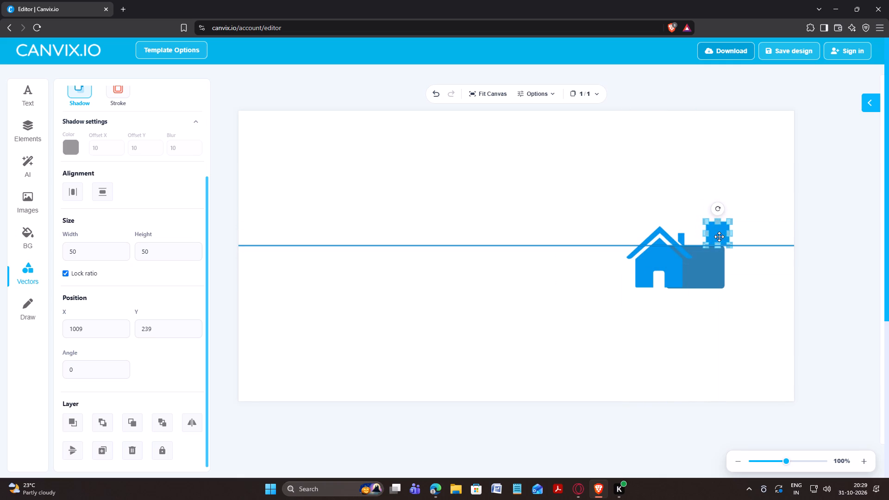
left_click_drag(719, 237, 600, 337)
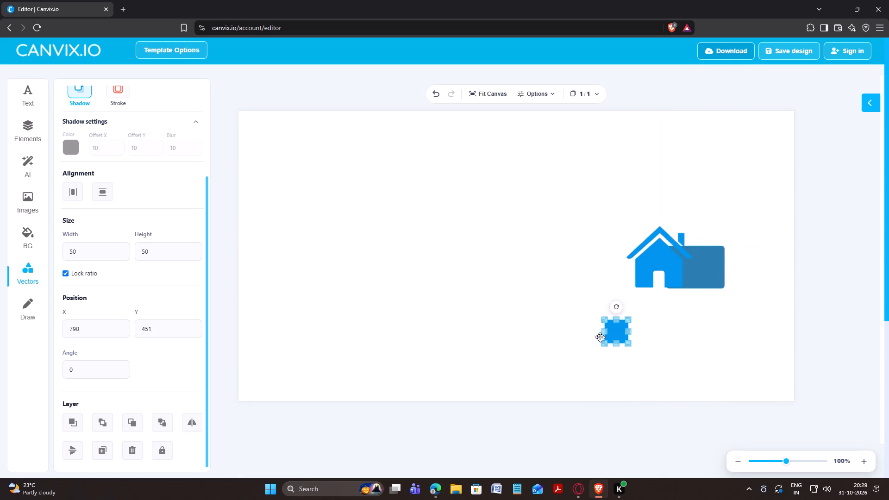
left_click_drag(600, 337, 626, 275)
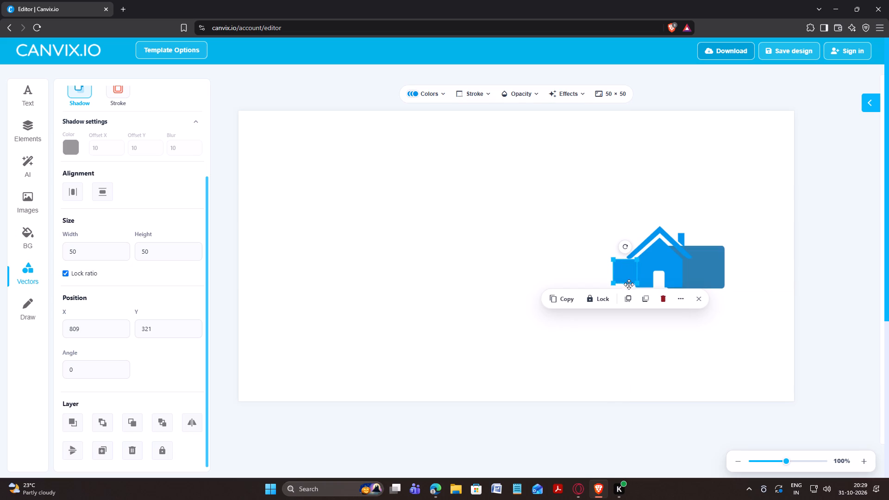
left_click_drag(614, 283, 612, 291)
left_click_drag(636, 261, 645, 233)
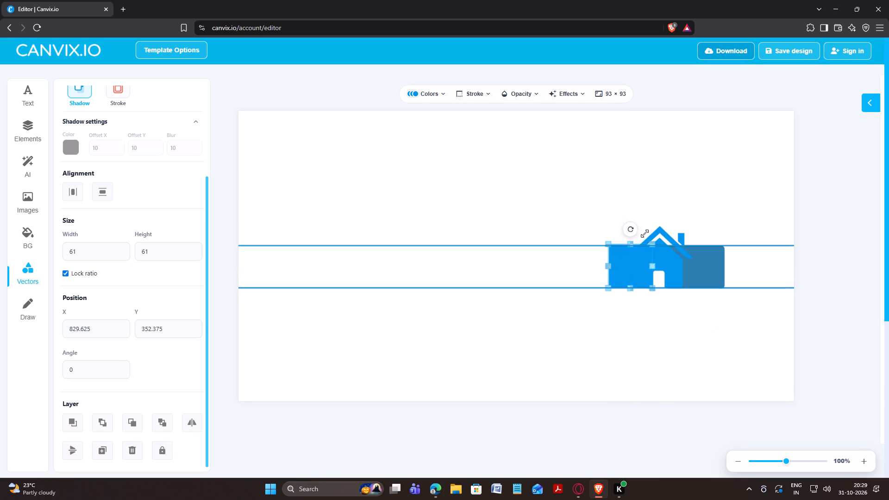
left_click_drag(645, 233, 653, 215)
Send the blue square to the back, centre it on the house and stretch it to about 124 × 130.
right_click(648, 259)
right_click(648, 259)
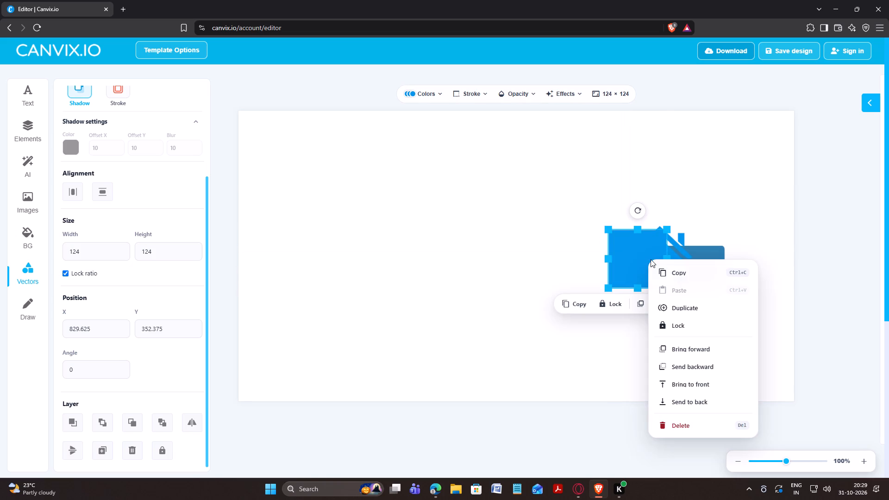
left_click(705, 400)
left_click_drag(625, 257, 645, 256)
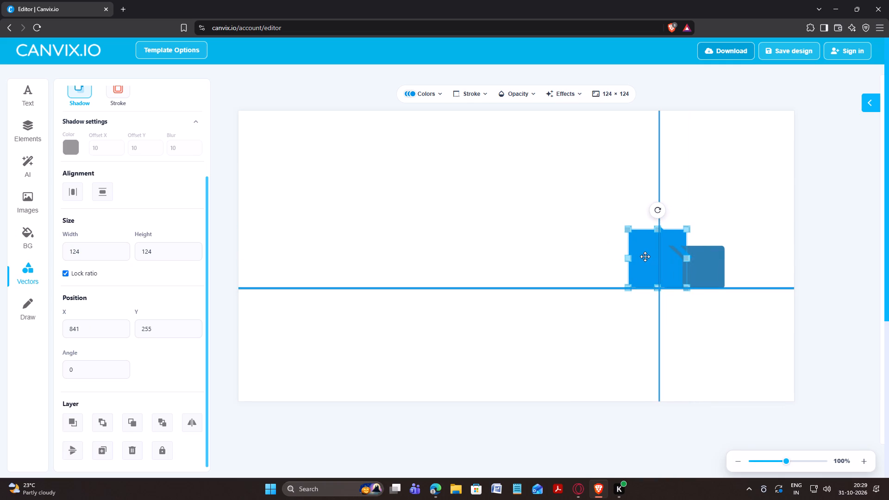
left_click_drag(645, 256, 645, 253)
left_click(659, 284)
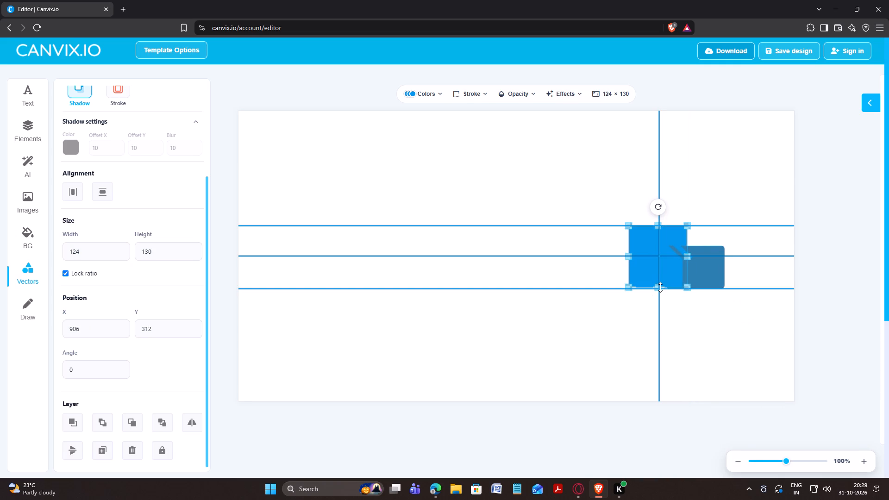
Recolour the square behind the house to dark teal #1c5e6e.
left_click(418, 94)
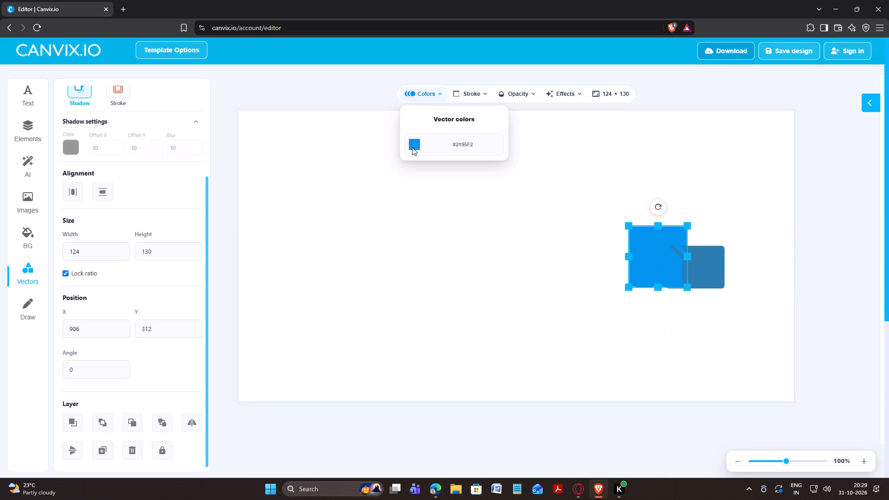
left_click(414, 147)
left_click(493, 226)
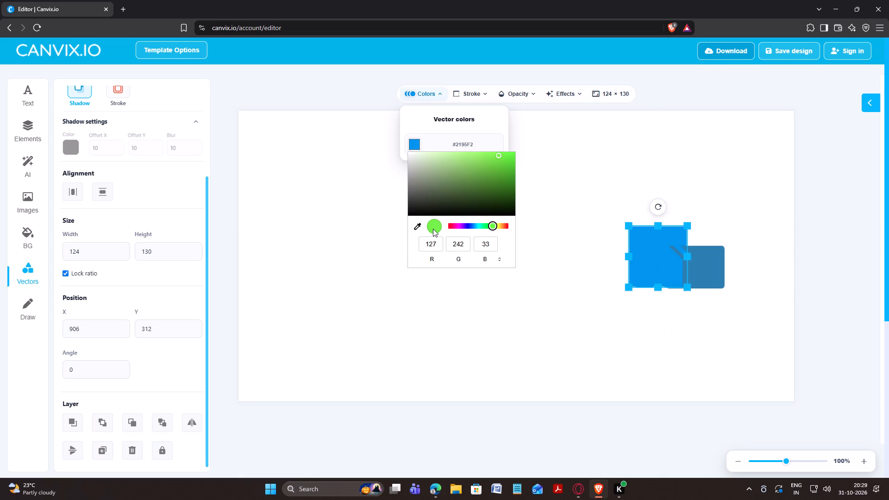
left_click(433, 229)
left_click(477, 226)
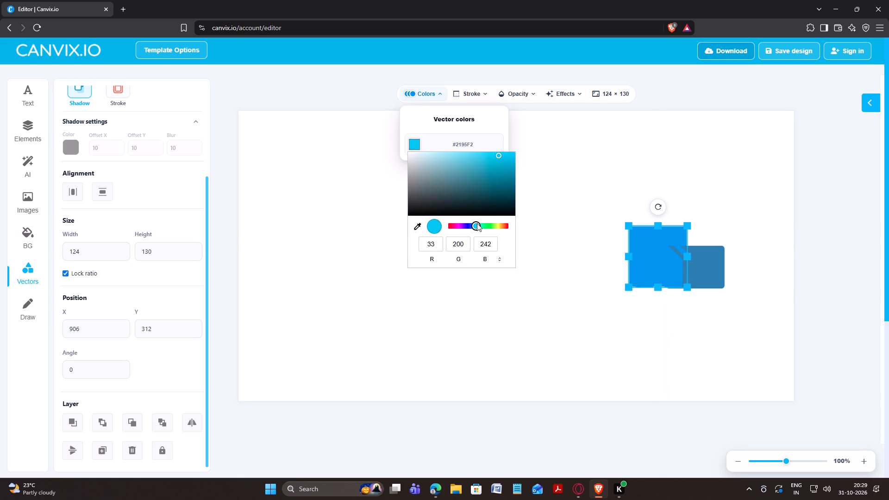
left_click_drag(490, 178, 488, 187)
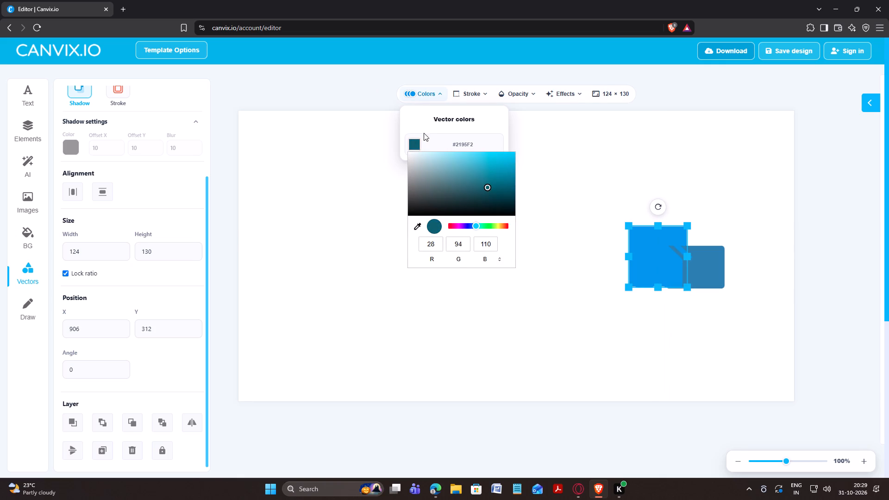
left_click(419, 142)
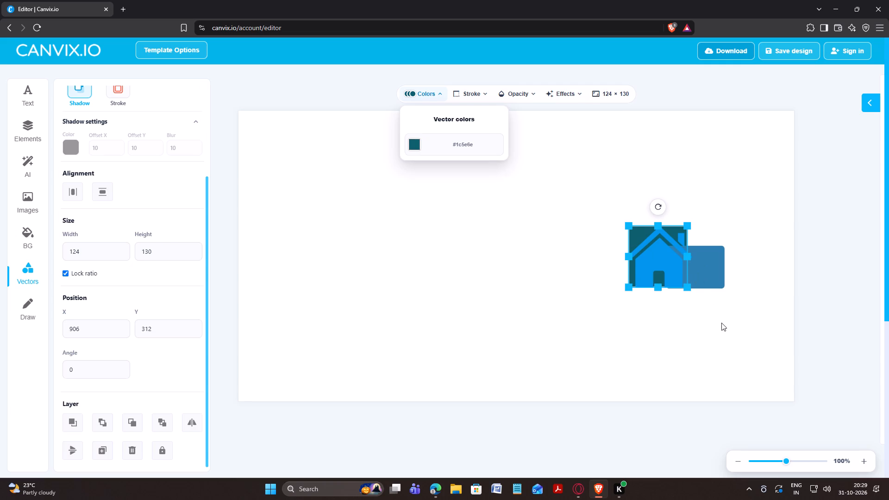
left_click(721, 323)
Shift the house icon slightly left over the teal square.
left_click_drag(675, 232, 669, 230)
left_click(716, 326)
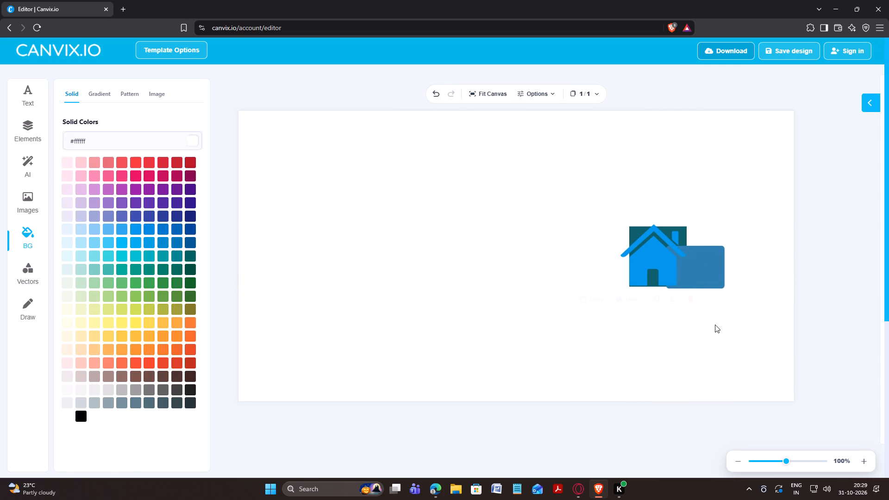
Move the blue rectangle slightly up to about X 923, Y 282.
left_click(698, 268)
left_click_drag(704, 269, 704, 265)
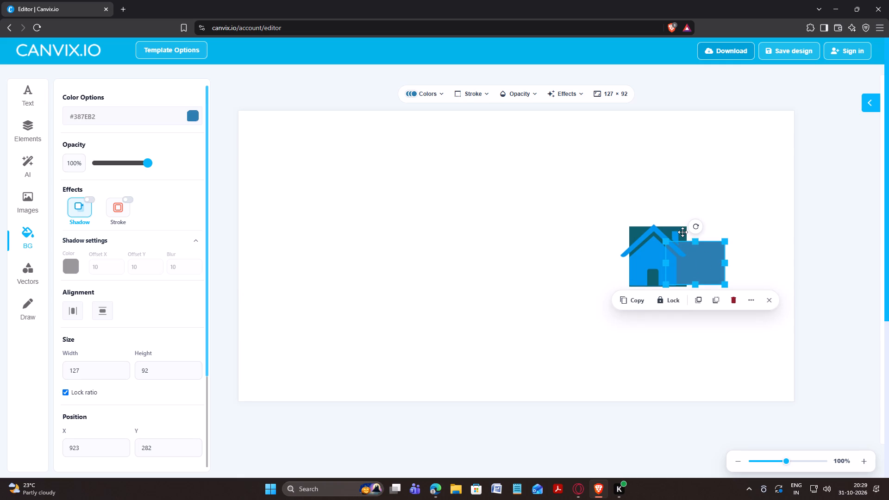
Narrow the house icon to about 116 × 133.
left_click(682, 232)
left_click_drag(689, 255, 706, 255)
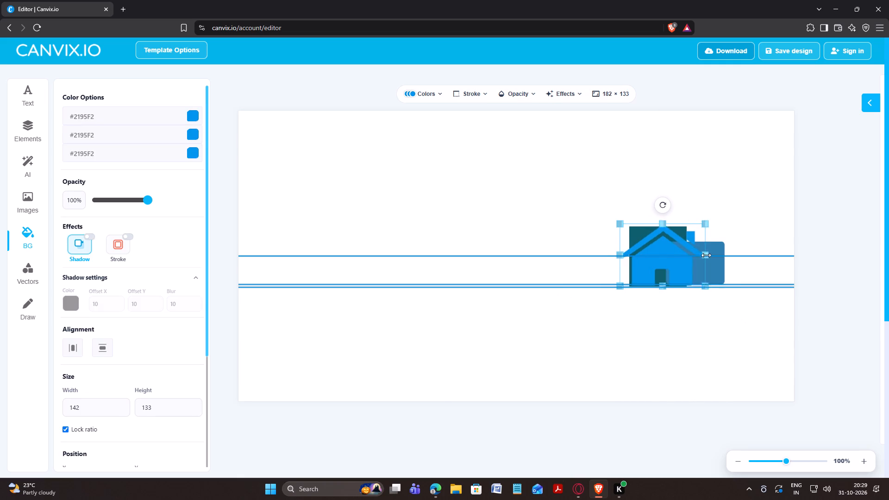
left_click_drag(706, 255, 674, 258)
Widen the teal square so its right edge lines up with the blue rectangle's right edge.
left_click(682, 234)
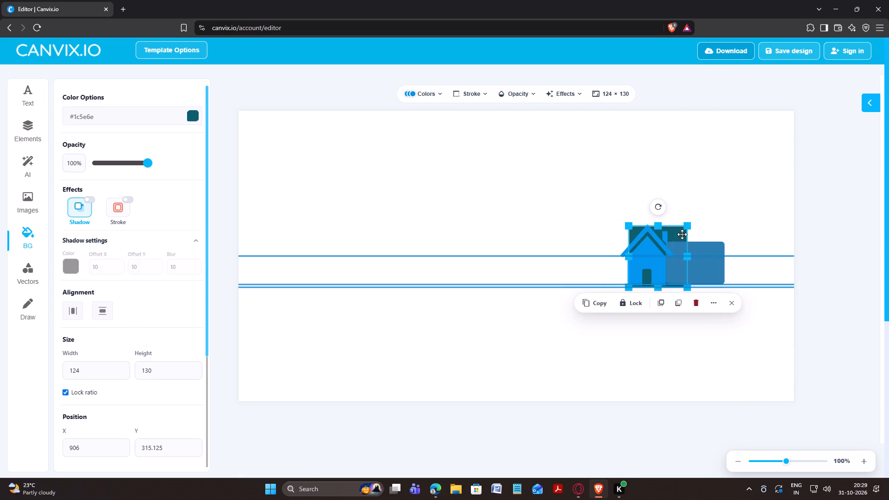
left_click_drag(689, 255, 728, 257)
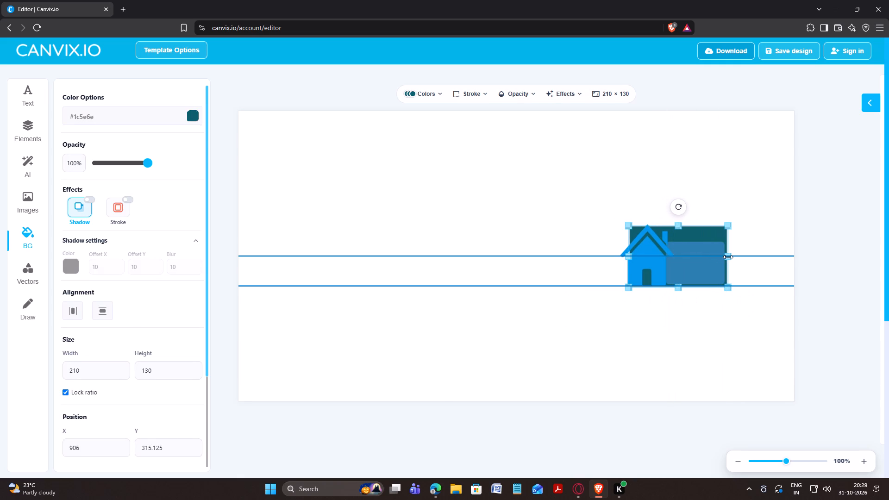
left_click_drag(728, 257, 725, 258)
Widen the house icon slightly over the blue rectangle by moving its right edge outward.
left_click(653, 270)
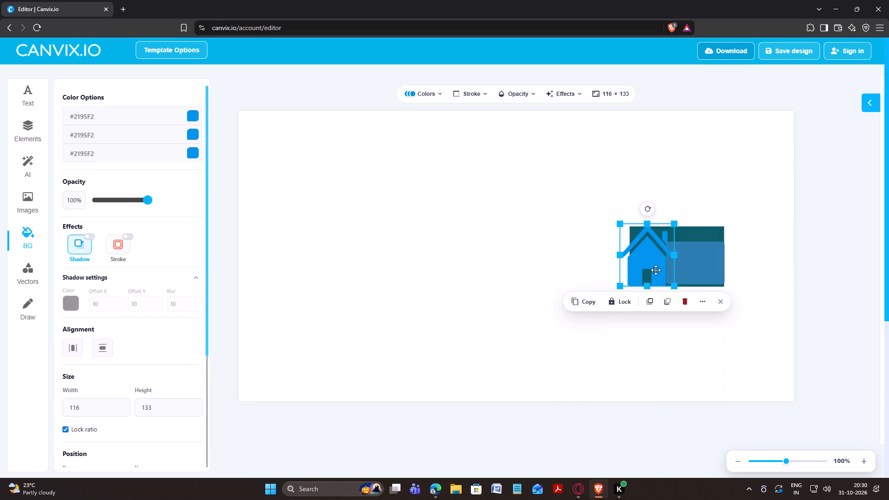
left_click_drag(673, 255, 681, 258)
left_click(738, 326)
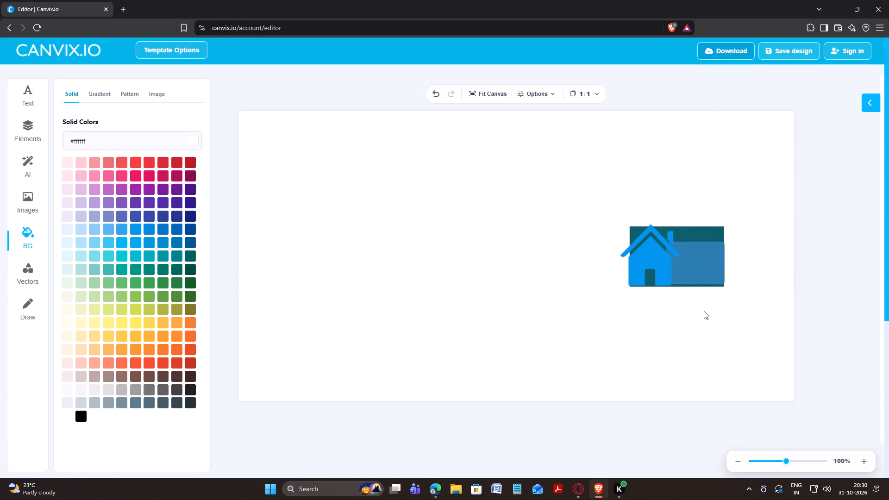
Move the blue rectangle to about X 926, Y 286, aligning its bottom with the teal shape's bottom edge.
left_click(706, 267)
left_click(705, 265)
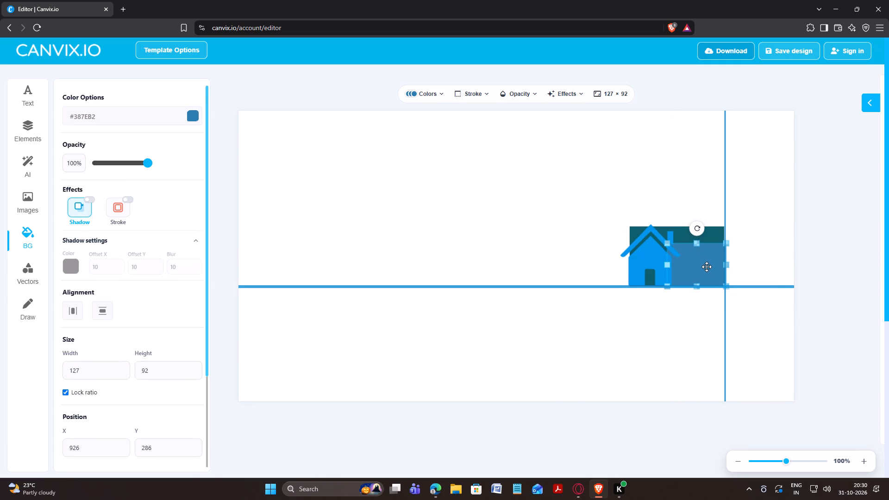
left_click(758, 267)
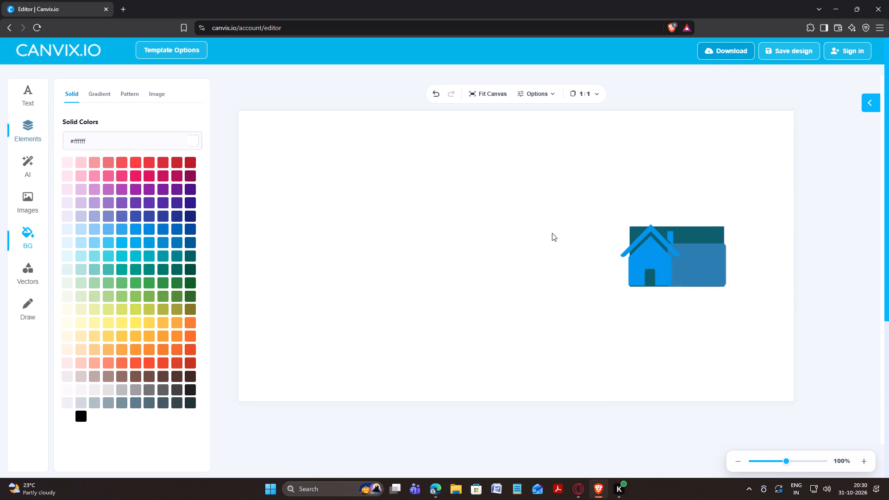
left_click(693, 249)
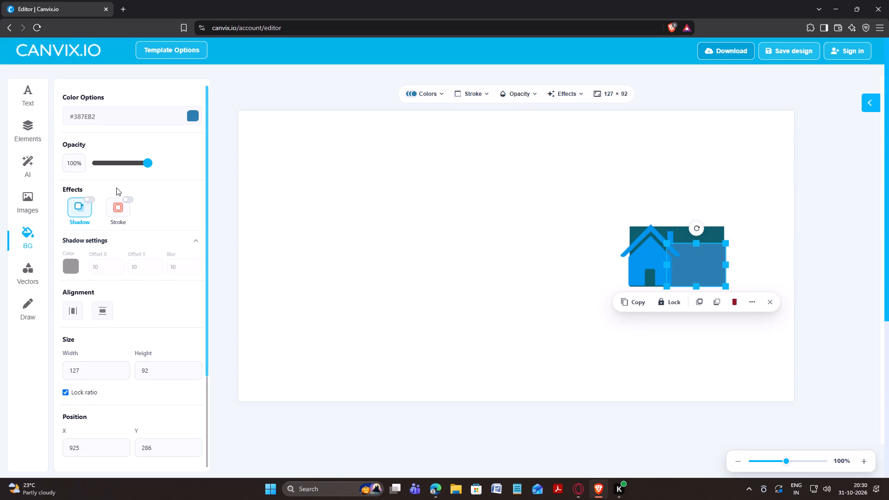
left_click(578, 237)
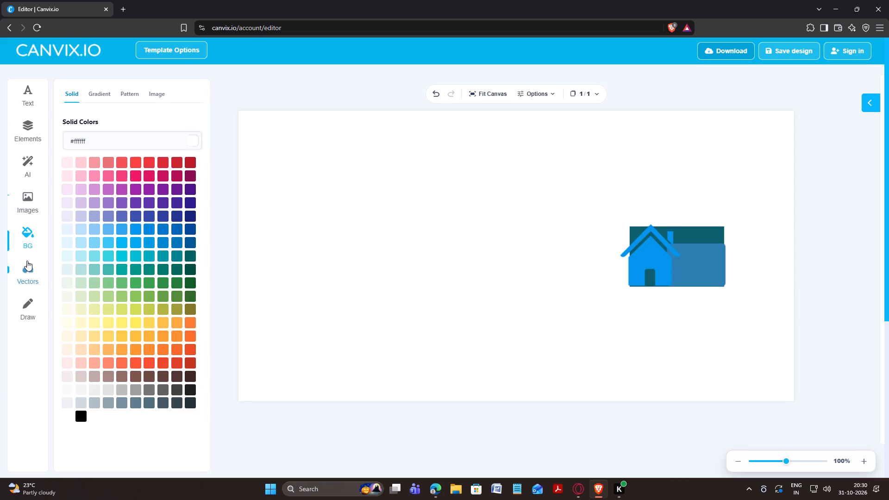
Add the curved wave from the basic vector shapes and place it across the canvas at X 0, Y 346.
left_click(27, 261)
left_click(129, 93)
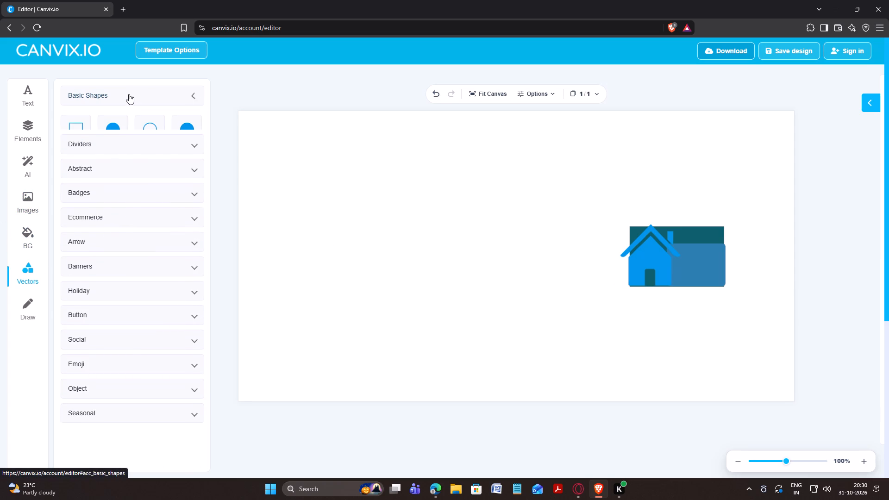
scroll(154, 278, "down", 1)
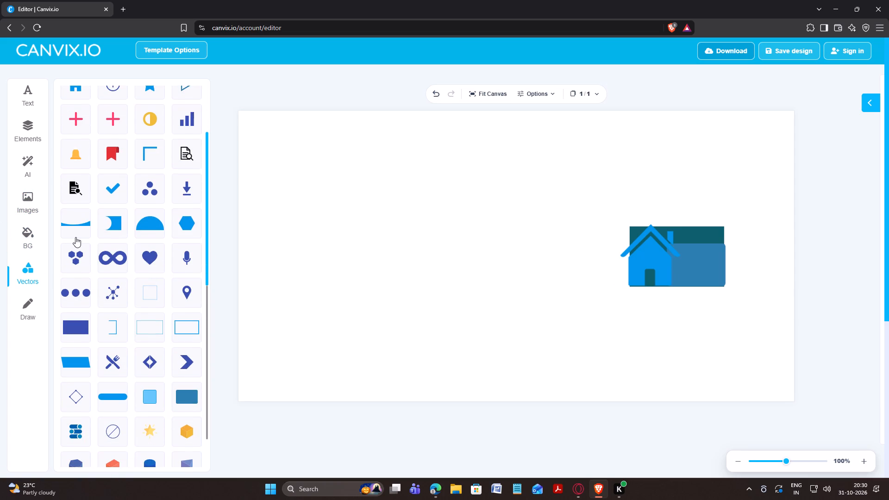
left_click(75, 237)
left_click_drag(636, 294, 624, 358)
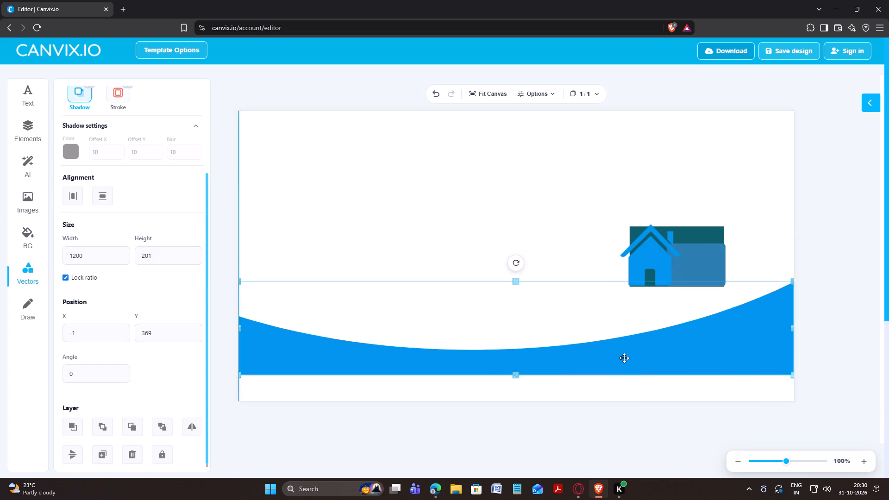
left_click_drag(624, 358, 637, 355)
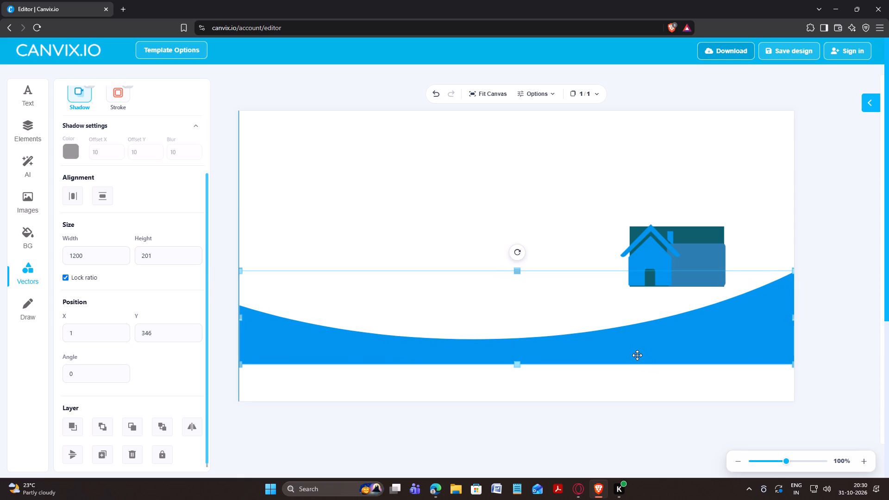
left_click_drag(637, 355, 636, 355)
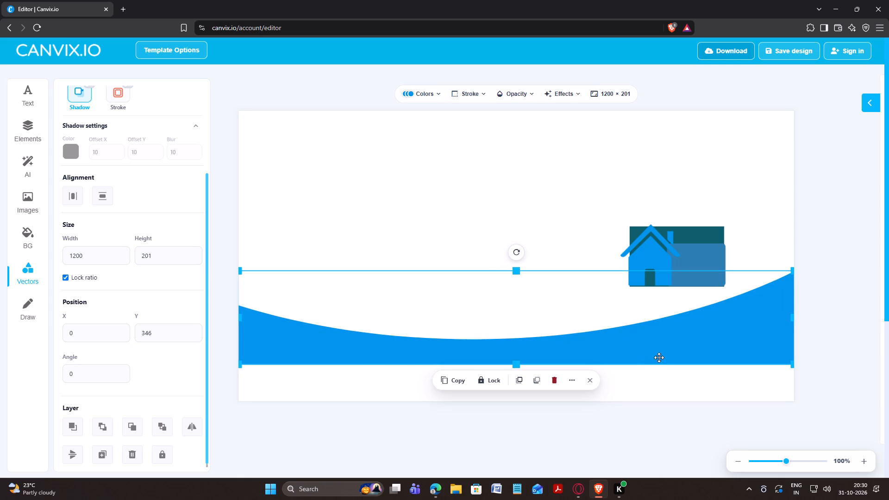
Move the house icon off the rectangles to above the wave's dip and shrink it proportionally to about 111 × 113.
left_click(680, 254)
left_click_drag(665, 258, 496, 296)
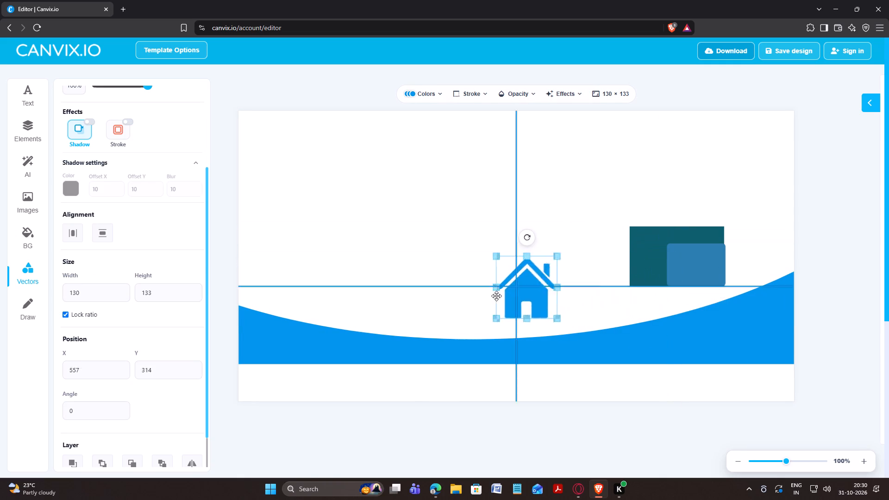
left_click_drag(496, 296, 393, 288)
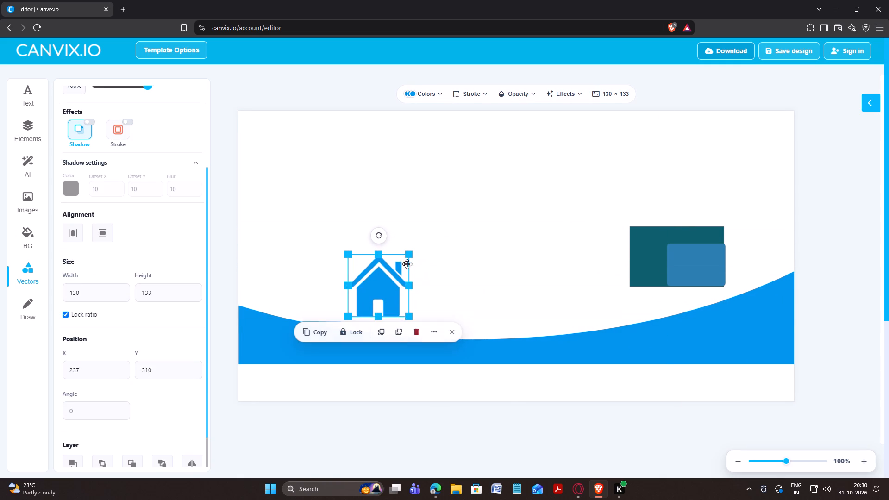
left_click_drag(410, 253, 407, 271)
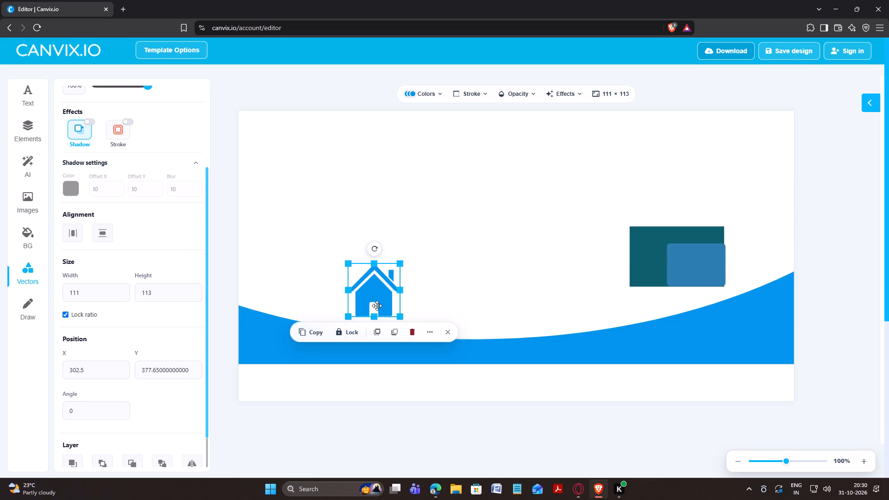
Raise the wave to about X -4, Y 310 and reposition the house icon above it at about X 290, Y 280.
left_click_drag(377, 306, 377, 296)
left_click(370, 274)
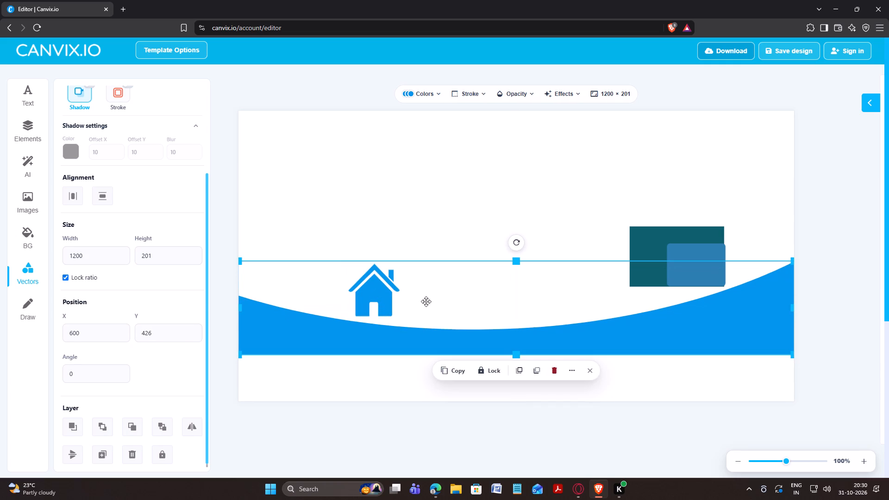
left_click_drag(463, 312, 463, 325)
left_click(379, 271)
left_click_drag(379, 271, 379, 251)
left_click_drag(480, 352, 477, 331)
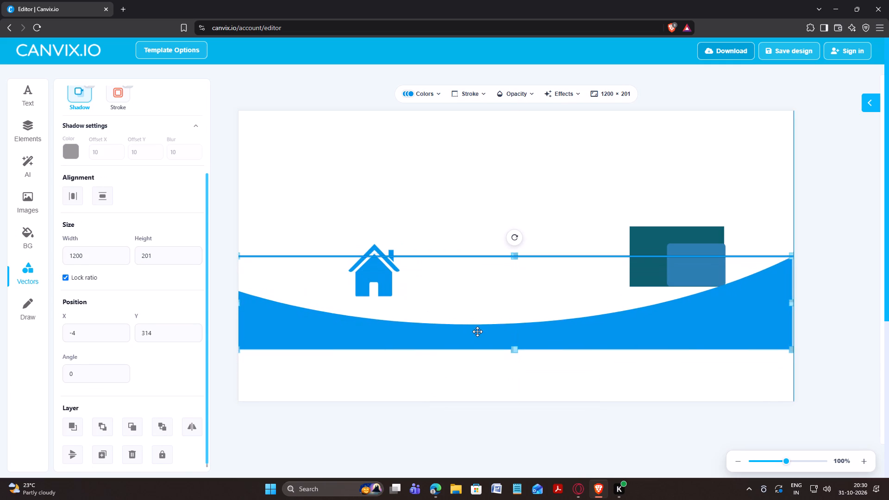
left_click_drag(477, 331, 477, 332)
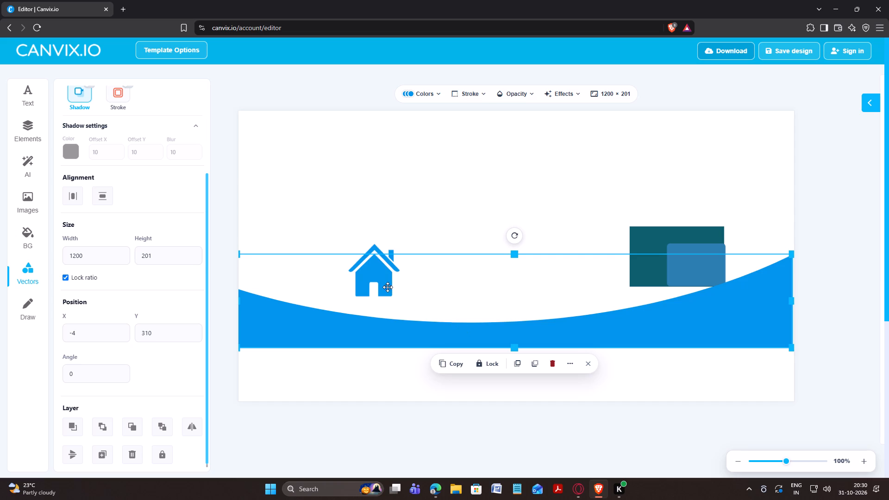
left_click(384, 285)
left_click(376, 247)
left_click_drag(373, 252, 382, 252)
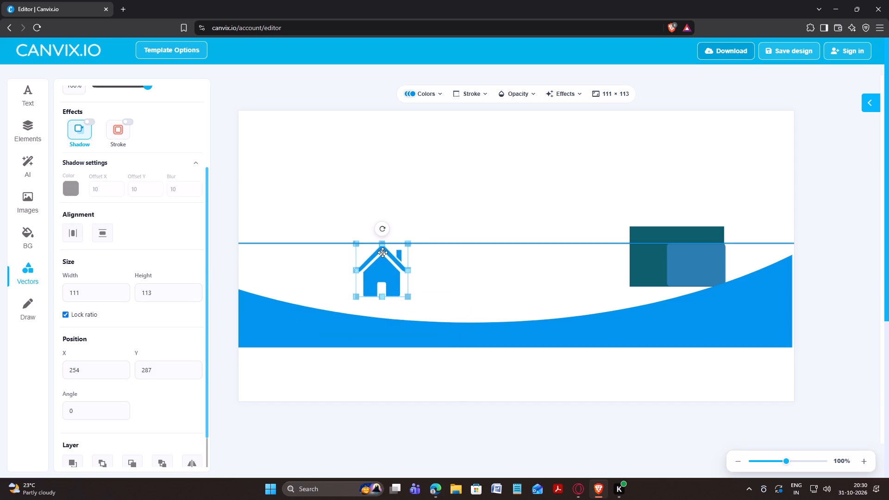
left_click_drag(382, 252, 398, 249)
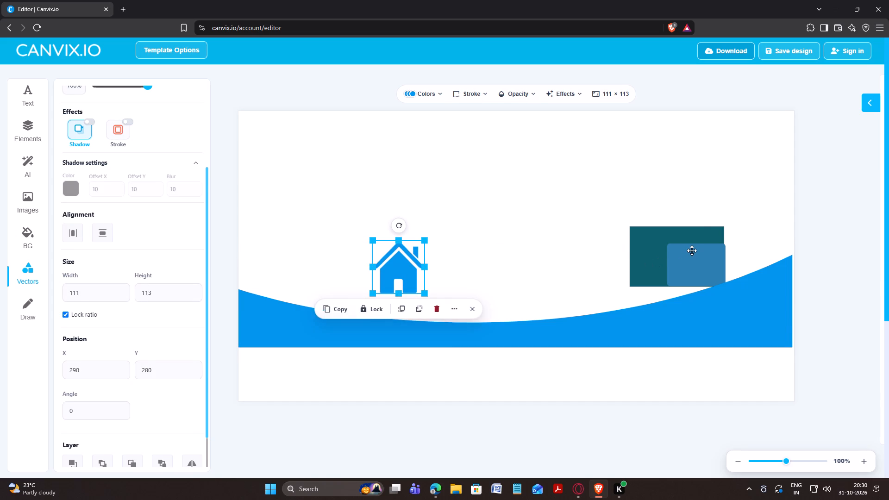
Reduce the wave's height to about 166 and place it at about X 7, Y 348.
left_click(692, 250)
left_click_drag(692, 256, 697, 280)
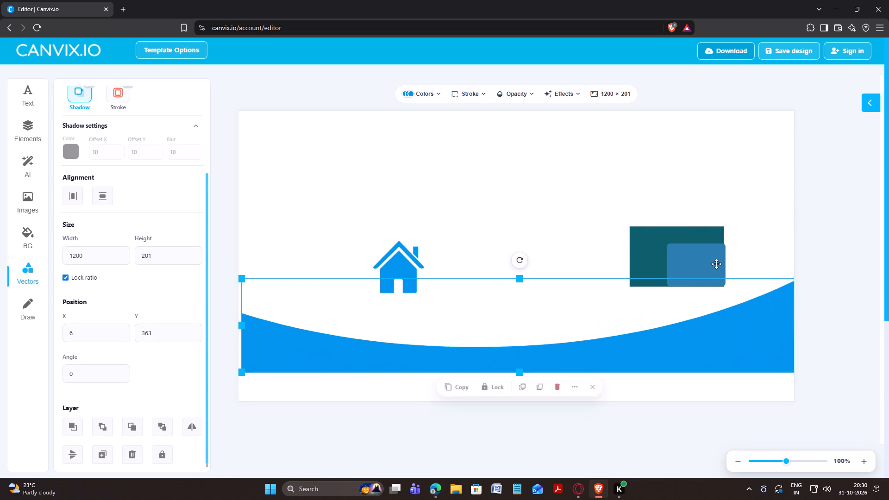
left_click_drag(520, 280, 522, 286)
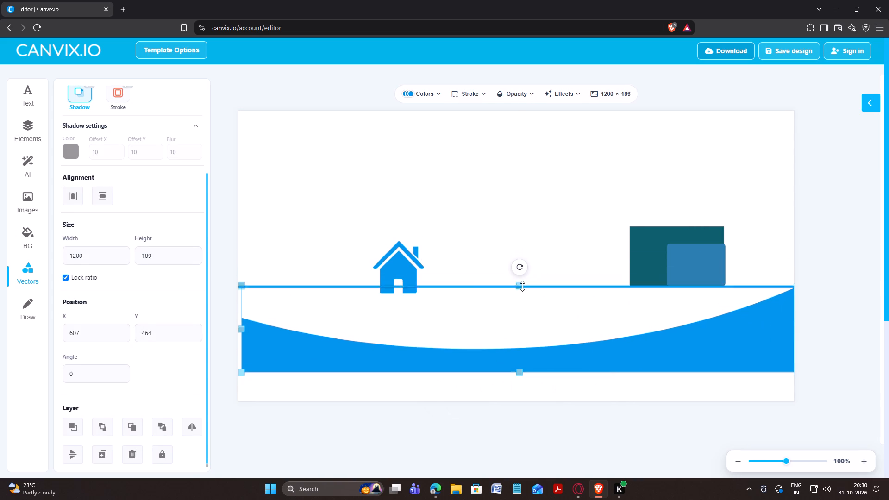
left_click_drag(522, 286, 522, 295)
left_click_drag(642, 359, 640, 341)
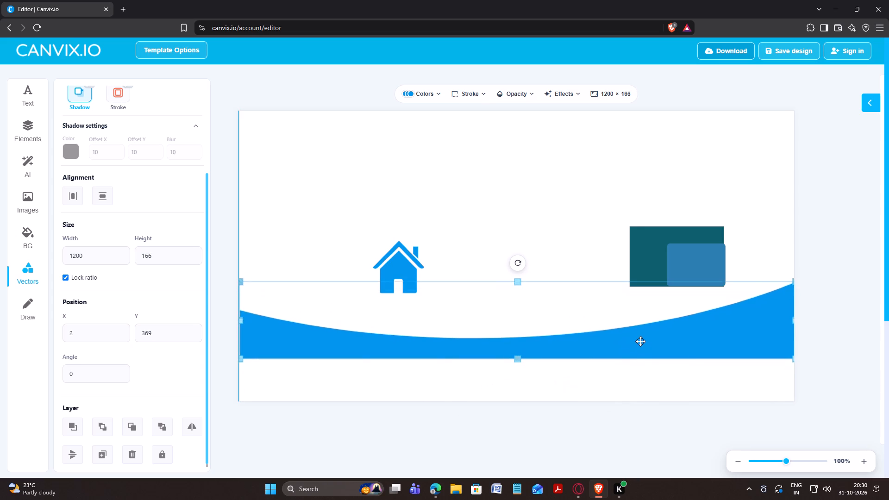
left_click_drag(640, 341, 643, 336)
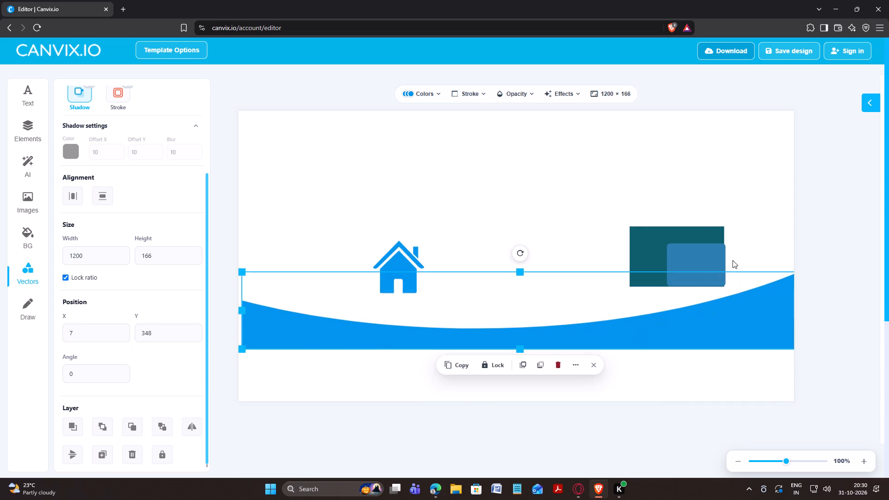
Move the blue rectangle directly beneath the house icon and resize it into a thin base of about 95 × 15.
left_click(707, 254)
left_click_drag(714, 264, 454, 318)
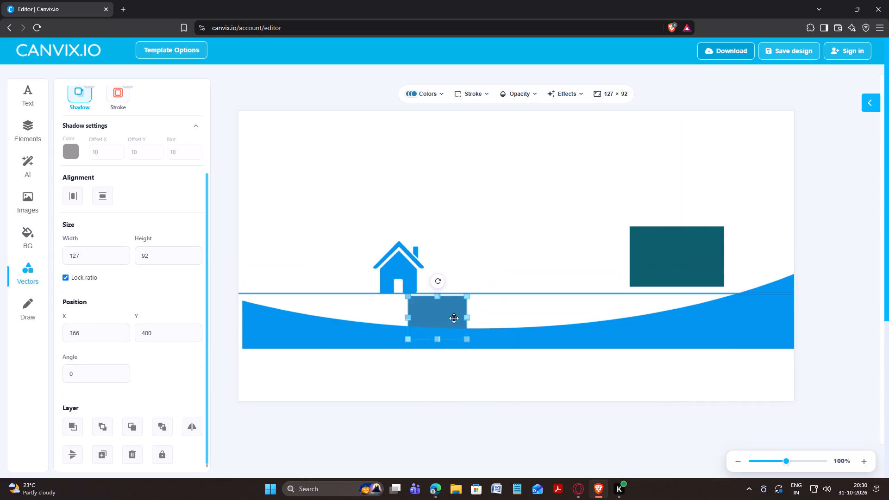
left_click_drag(454, 318, 424, 316)
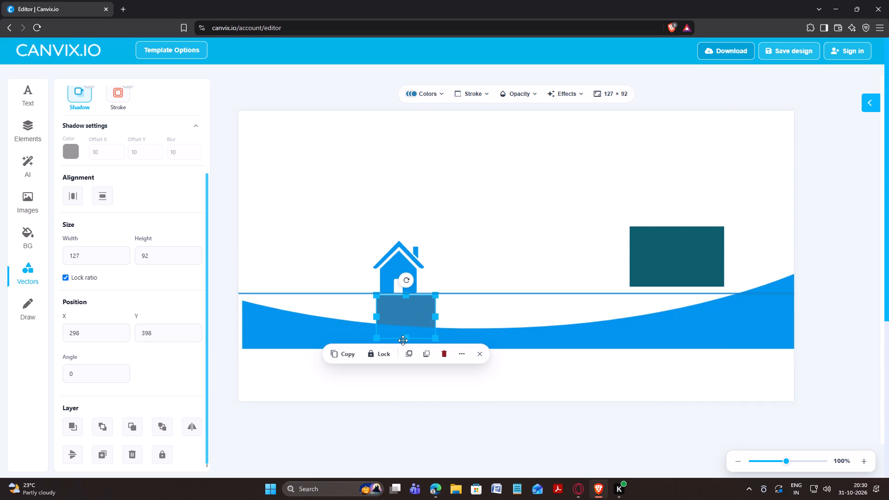
left_click_drag(406, 338, 407, 304)
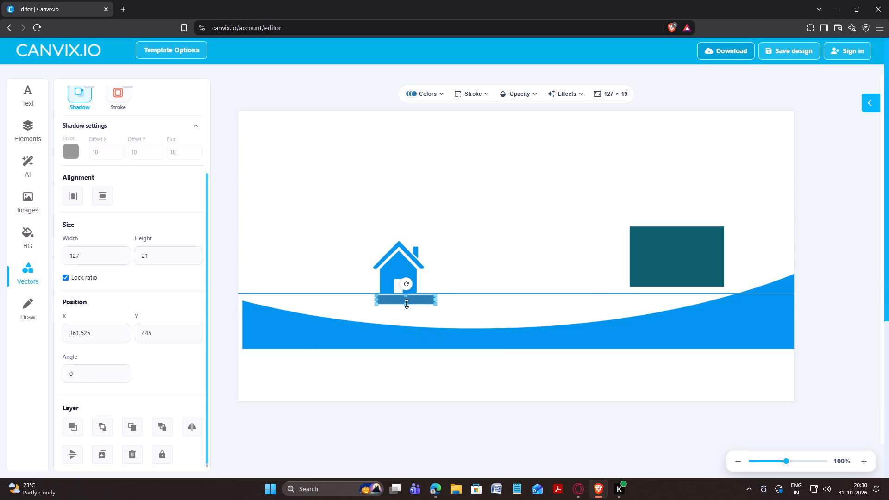
left_click_drag(407, 304, 407, 302)
left_click_drag(437, 298, 435, 298)
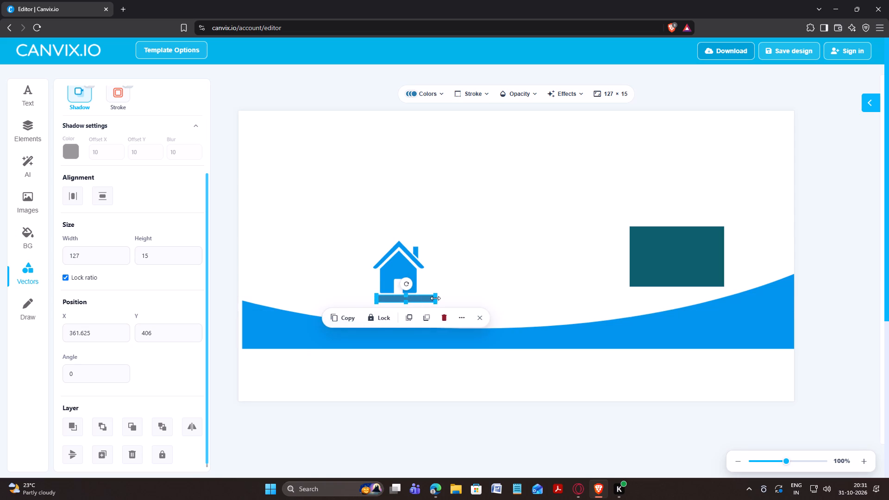
left_click_drag(435, 298, 420, 297)
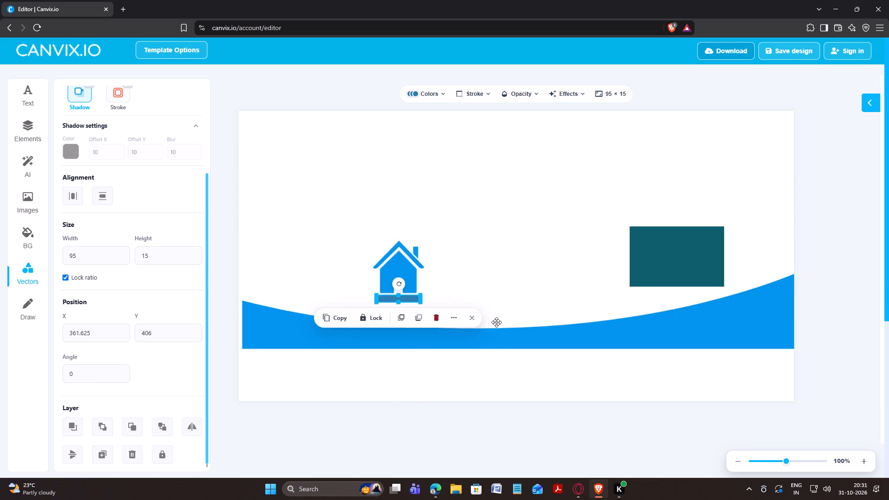
left_click(500, 270)
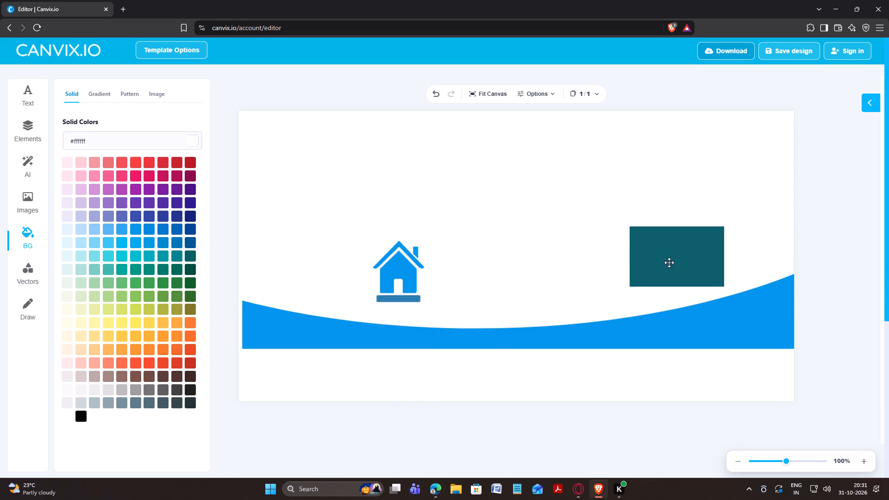
Move the teal rectangle beside the house icon, just above the wave, and resize it into a bar of about 383 × 43.
left_click(669, 262)
left_click_drag(674, 253, 502, 278)
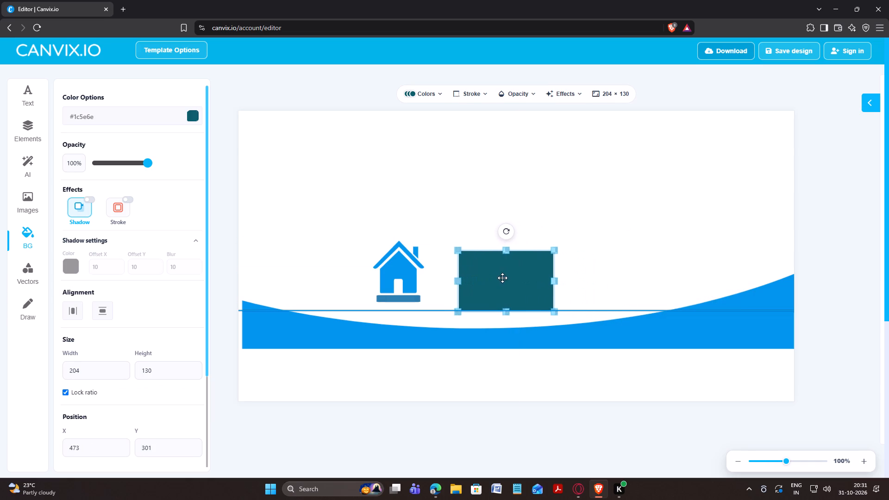
left_click_drag(502, 278, 494, 276)
left_click_drag(545, 279, 630, 268)
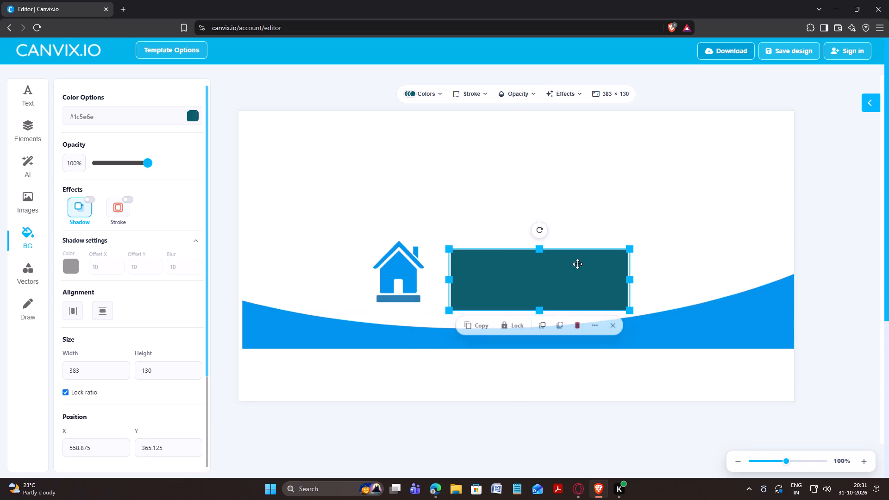
left_click_drag(542, 250, 536, 289)
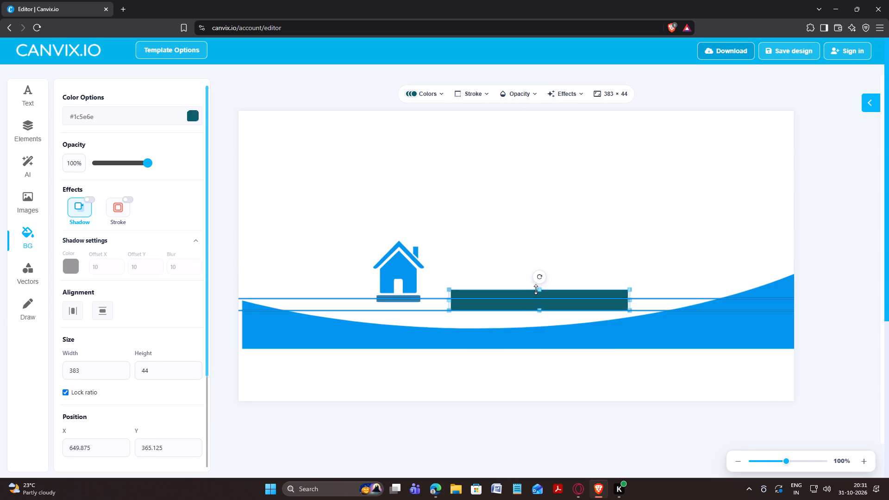
left_click_drag(536, 289, 536, 290)
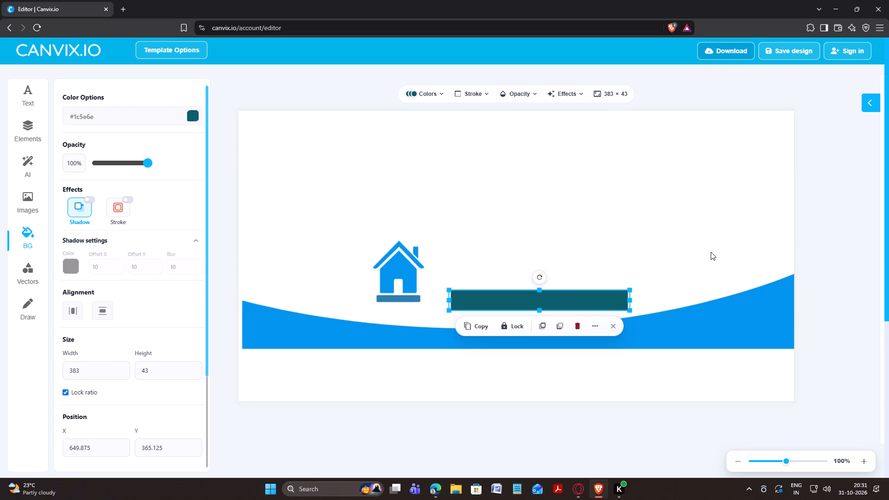
left_click(711, 252)
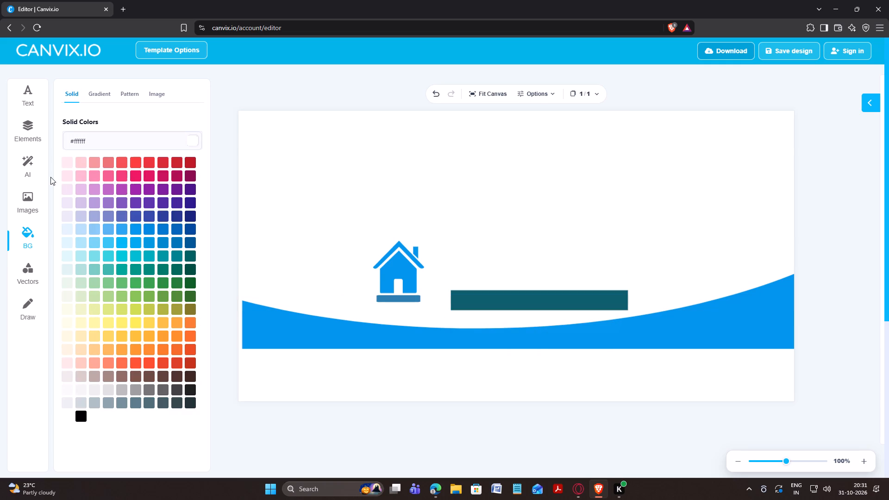
Add a second curved wave from the basic vector shapes and place it near the canvas top at about X -2, Y 32.
left_click(39, 279)
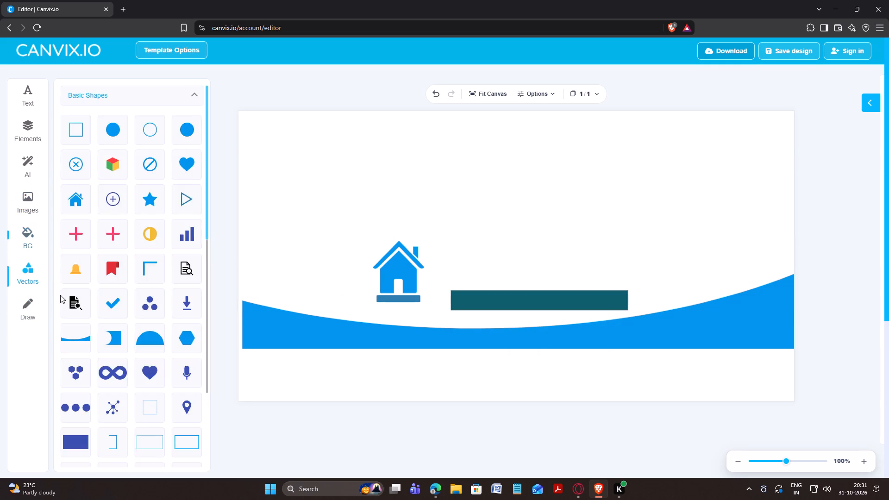
left_click(165, 94)
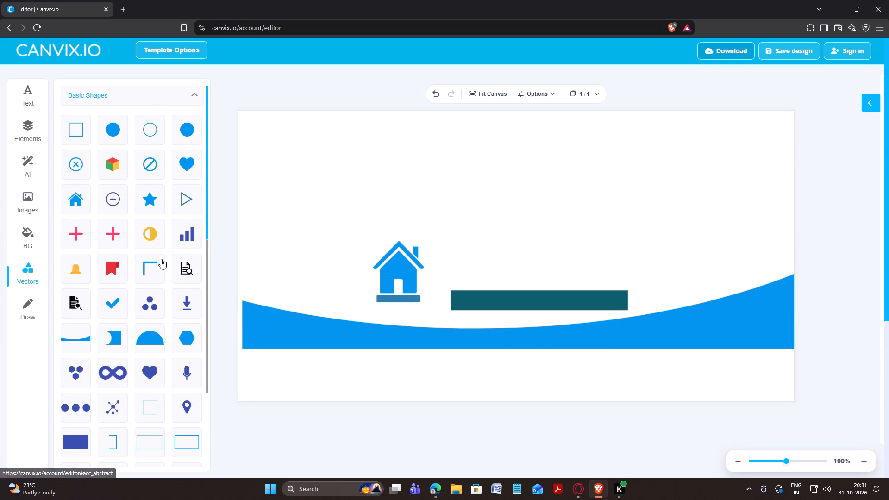
scroll(161, 259, "down", 3)
scroll(165, 248, "up", 3)
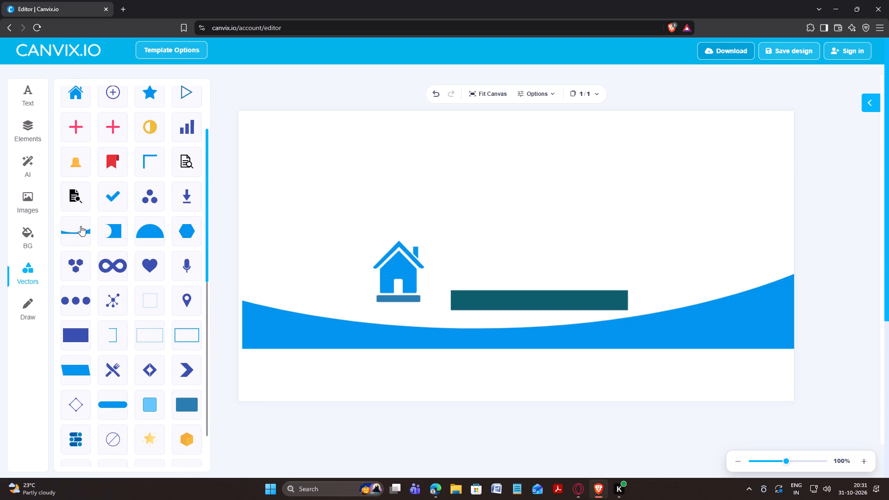
left_click(81, 225)
left_click_drag(451, 286, 453, 201)
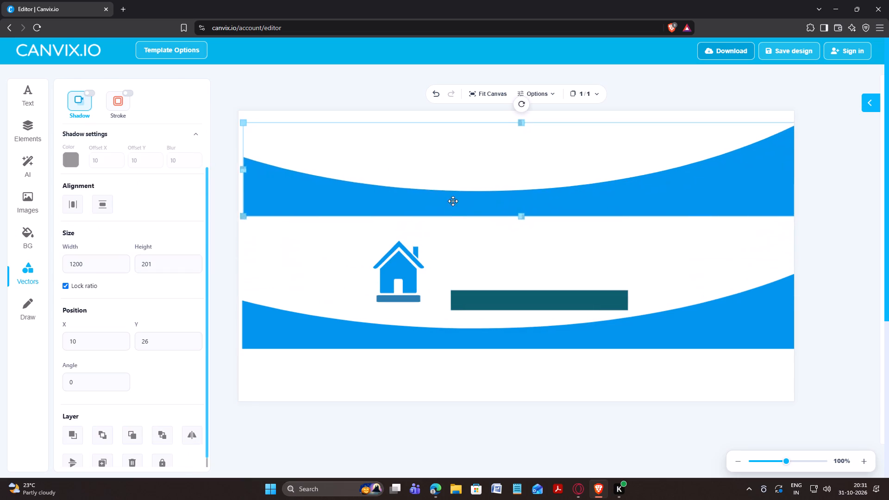
left_click_drag(453, 201, 450, 202)
Rotate the upper wave by about 180° so its curve faces downward.
left_click(514, 106)
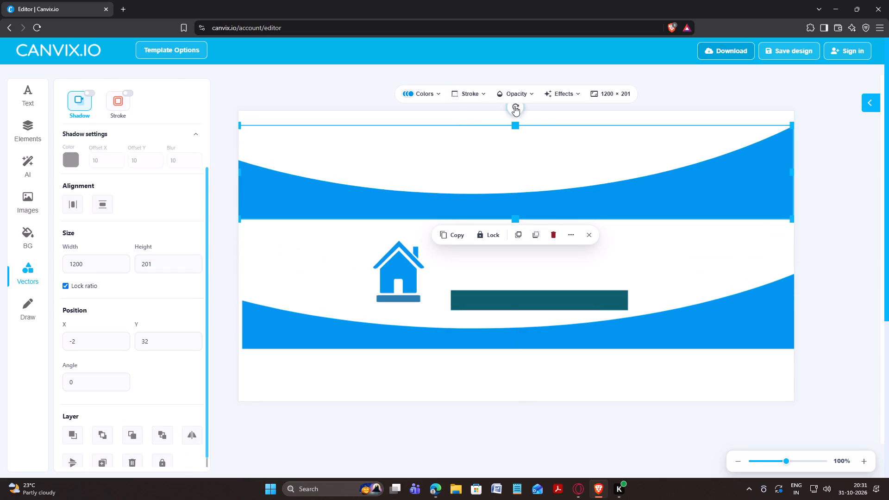
left_click_drag(514, 106, 520, 214)
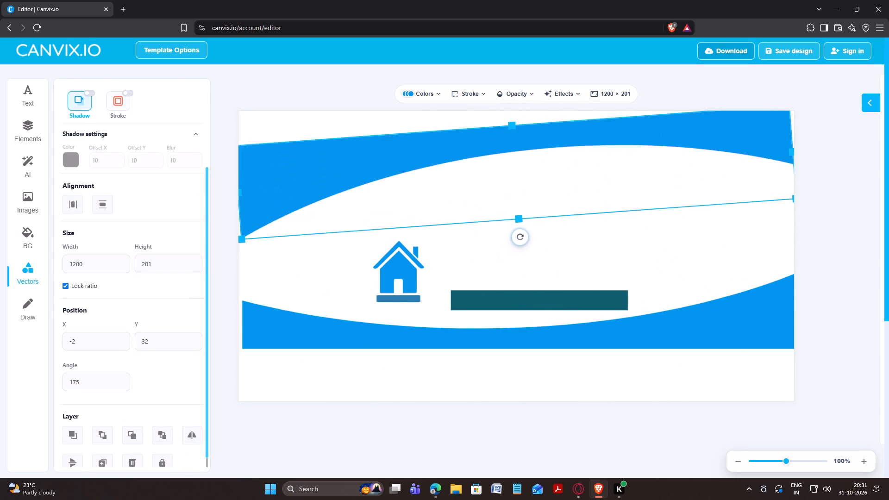
left_click_drag(520, 214, 517, 216)
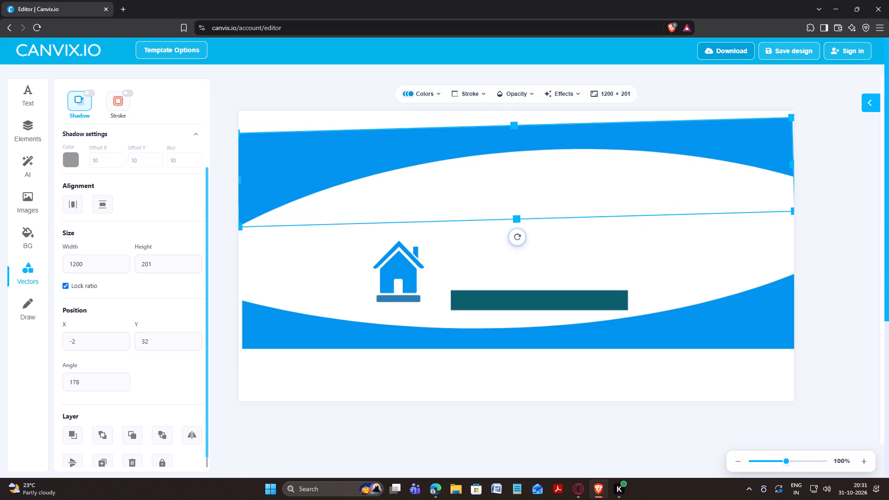
left_click_drag(517, 216, 516, 216)
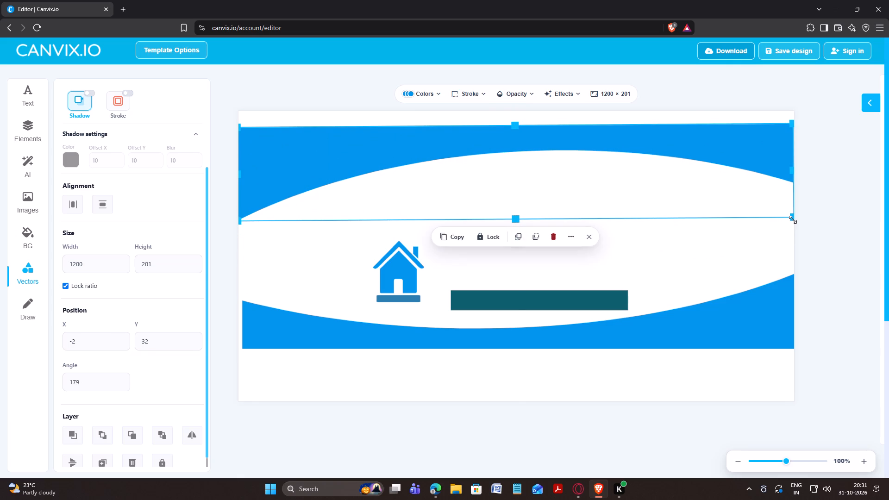
Resize the upper wave to about 1272 × 125 and place it just above the house icon, spanning the canvas width.
left_click_drag(793, 219, 818, 232)
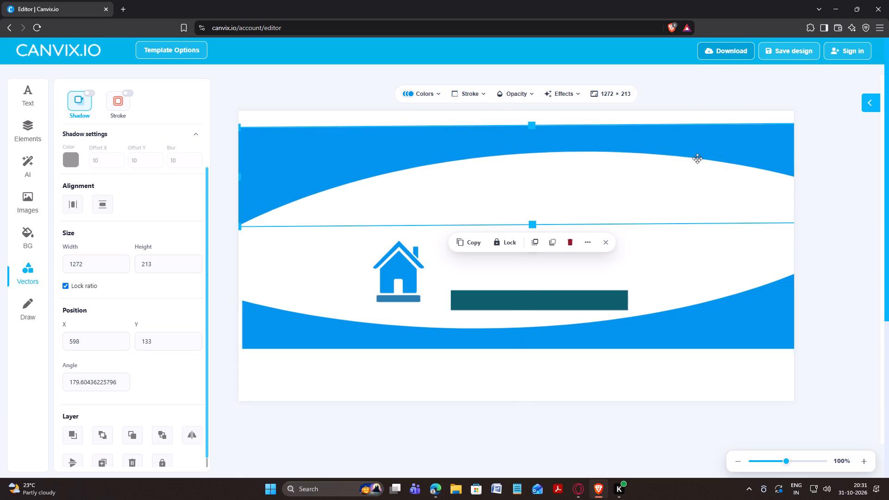
left_click_drag(692, 150, 663, 187)
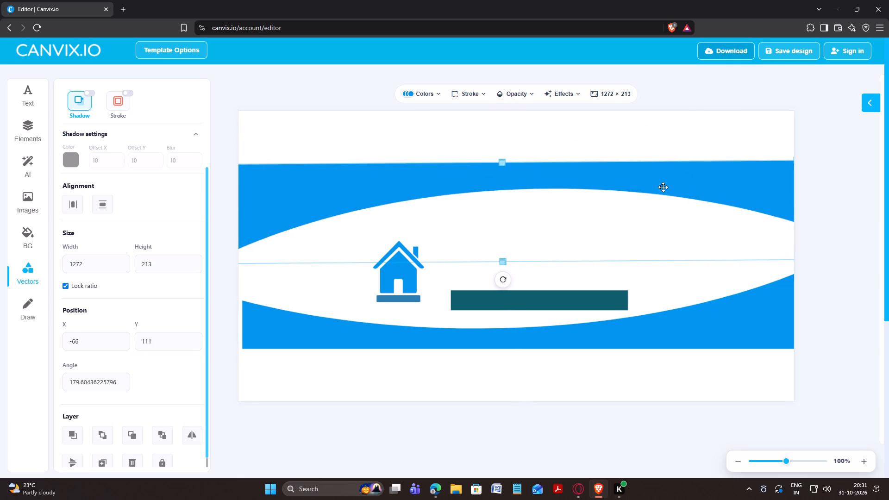
left_click_drag(663, 187, 664, 187)
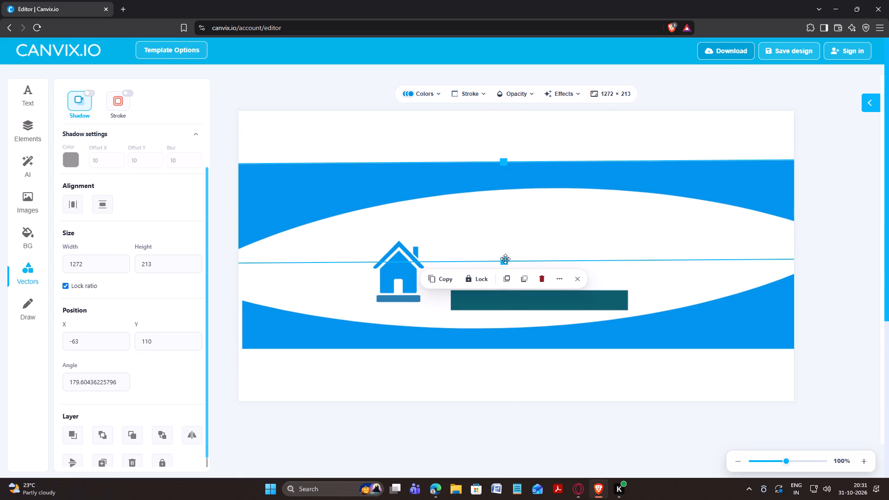
left_click_drag(504, 260, 512, 216)
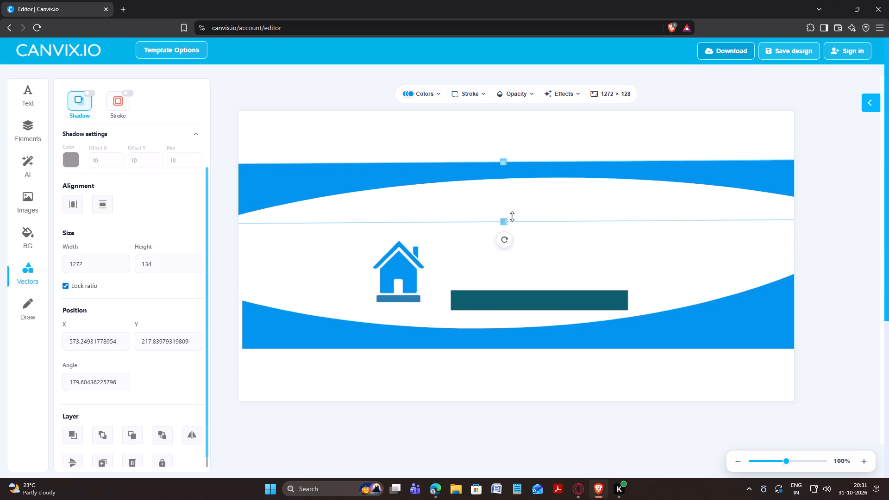
left_click_drag(512, 216, 513, 220)
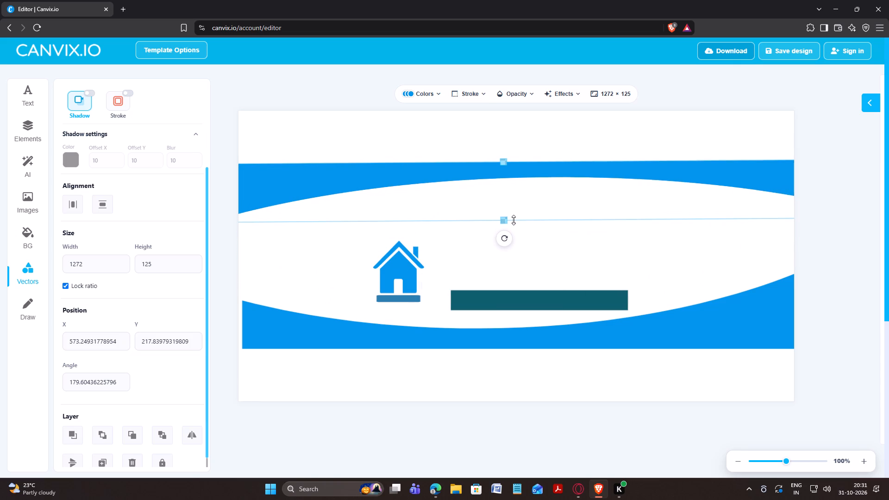
left_click_drag(513, 220, 515, 220)
left_click_drag(578, 171, 578, 179)
Enlarge the house icon proportionally to about 153 × 156, keeping its lower corner above the base bar.
left_click(398, 266)
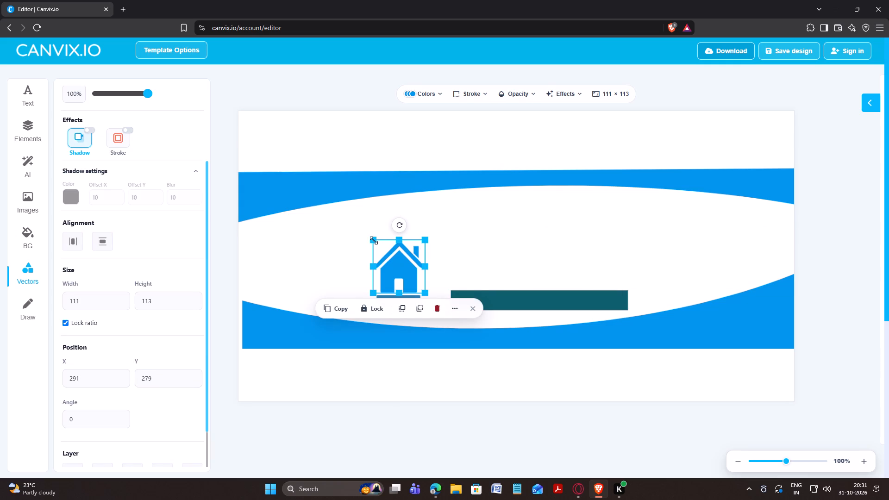
left_click_drag(374, 240, 350, 223)
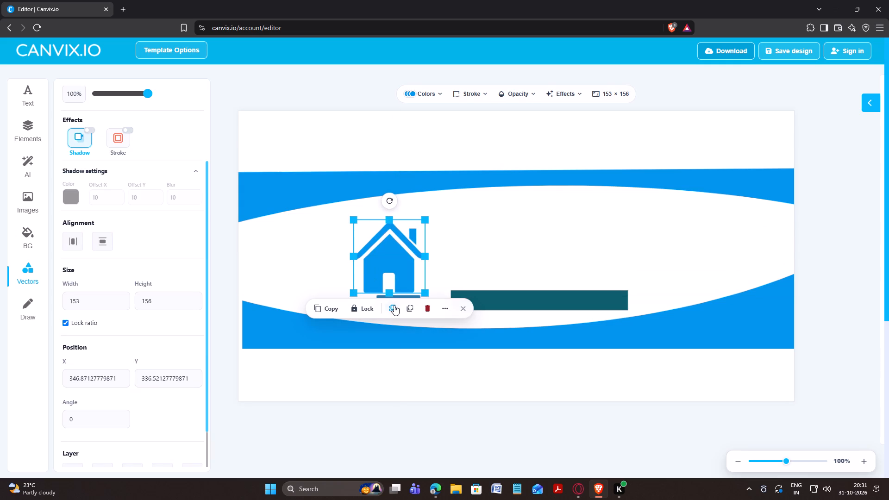
left_click(460, 266)
Move the lower wave down to about X 10, Y 431, clear of the house's base bar.
left_click(406, 301)
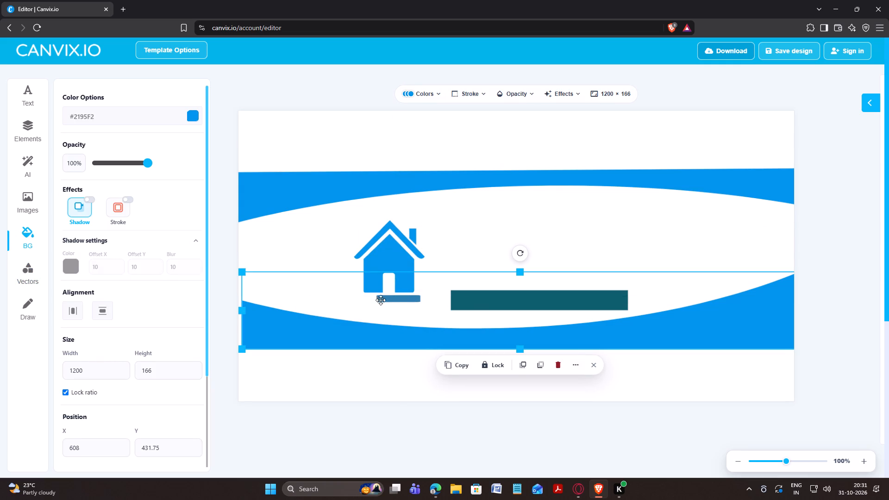
left_click_drag(429, 319, 431, 358)
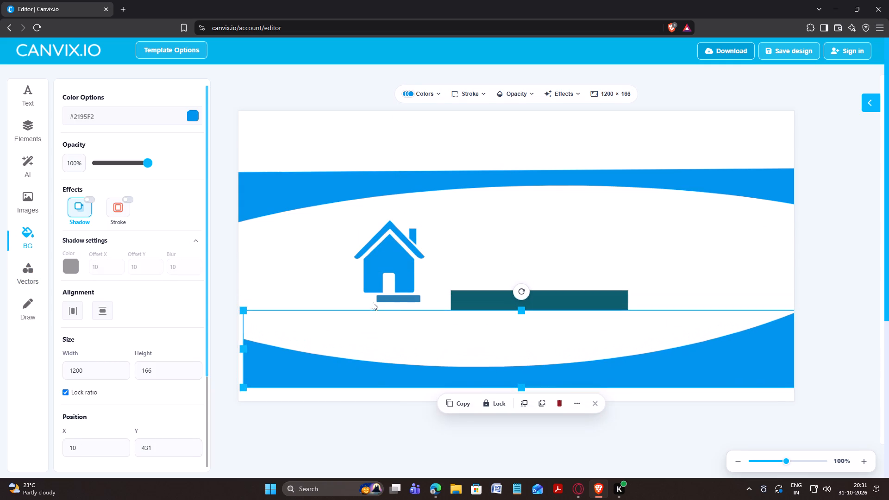
Widen the base bar beneath the house icon to about 133 × 15, matching the house's width.
left_click(388, 298)
left_click_drag(376, 298, 363, 300)
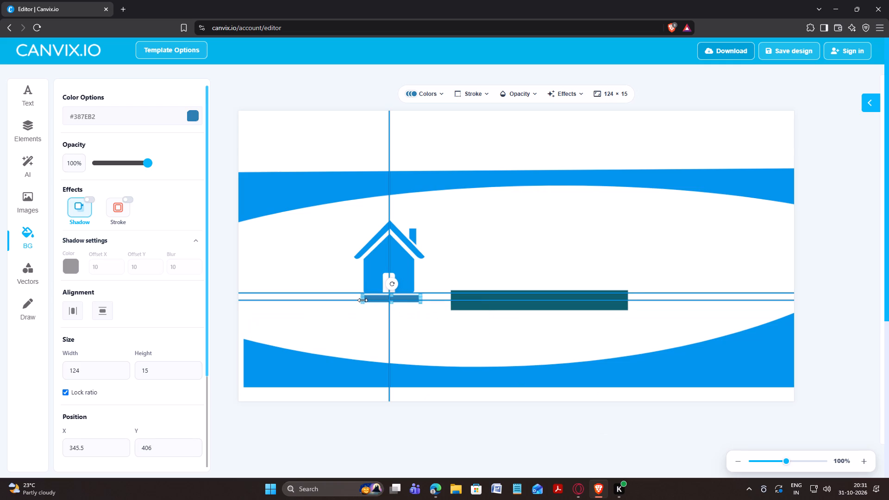
left_click_drag(363, 300, 358, 301)
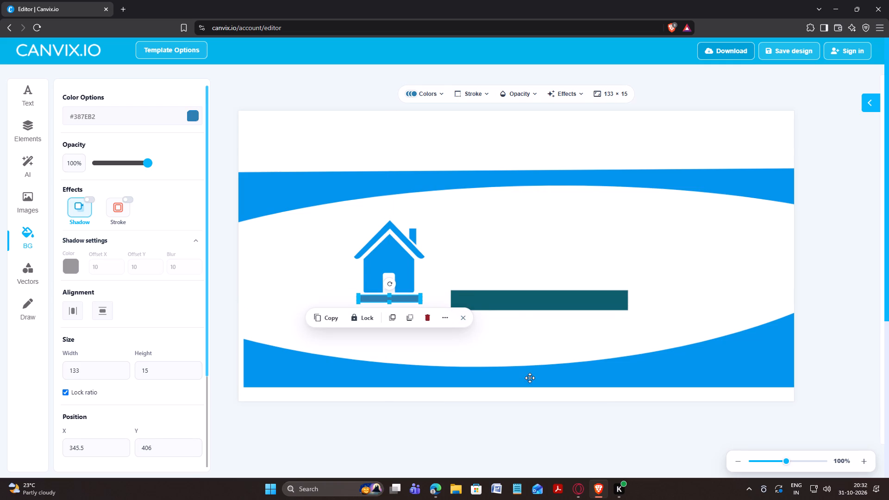
Reposition the lower wave closer to the house at about X -10, Y 401.
left_click(530, 378)
left_click_drag(548, 382, 548, 344)
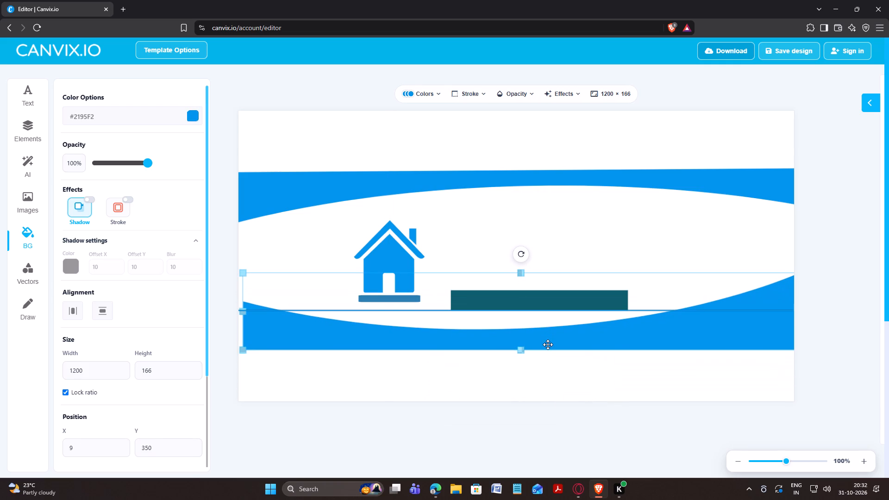
left_click_drag(548, 344, 544, 362)
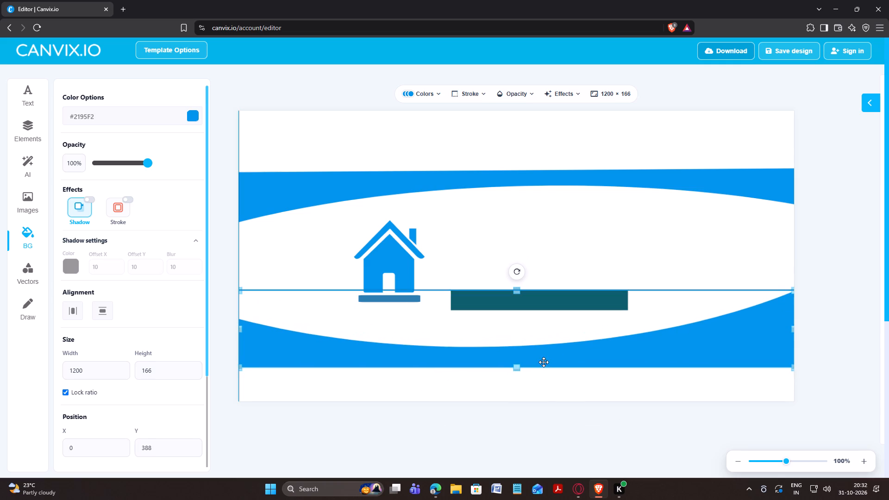
left_click_drag(544, 362, 539, 361)
left_click(626, 271)
left_click(618, 301)
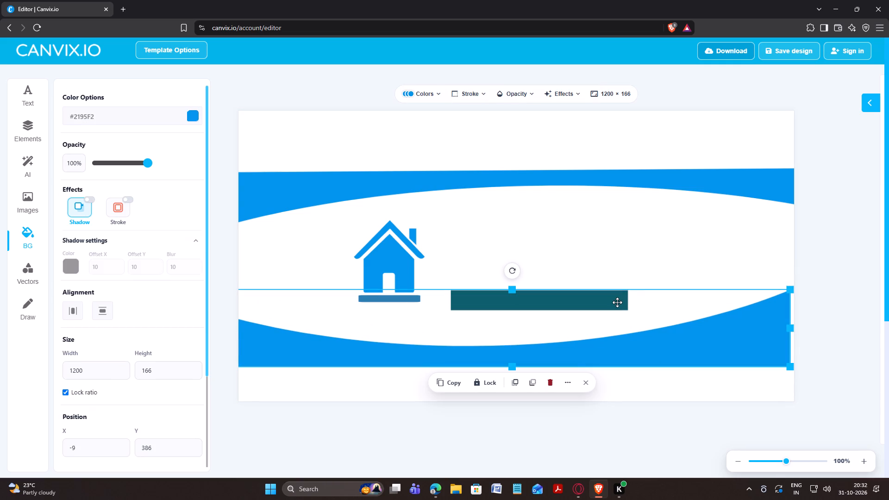
left_click_drag(616, 320, 615, 327)
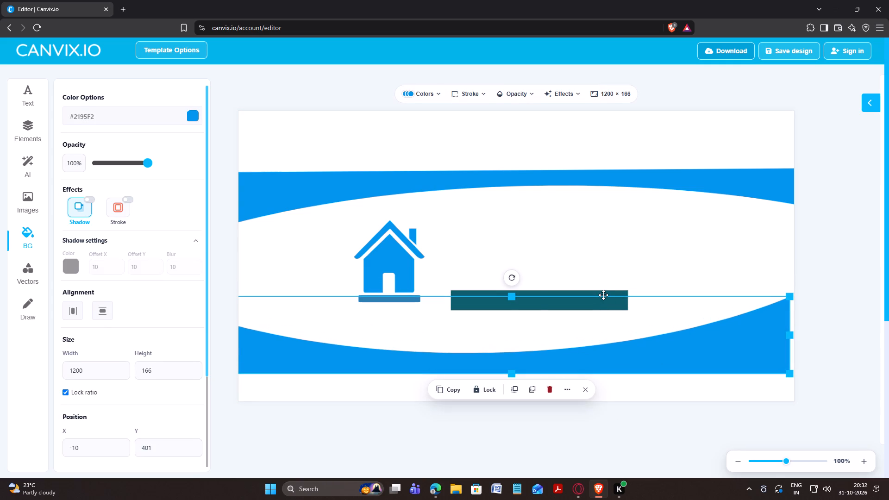
Move the teal bar up beside the house icon to about X 468, Y 296.
left_click(603, 295)
left_click_drag(599, 294, 606, 252)
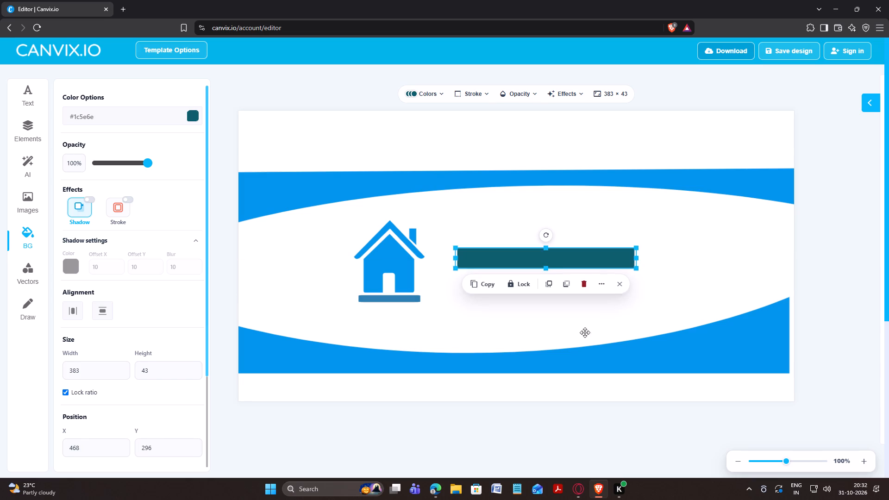
Place the lower wave at about X 6, Y 389 and stretch its left side to the canvas edge.
left_click_drag(573, 353, 576, 347)
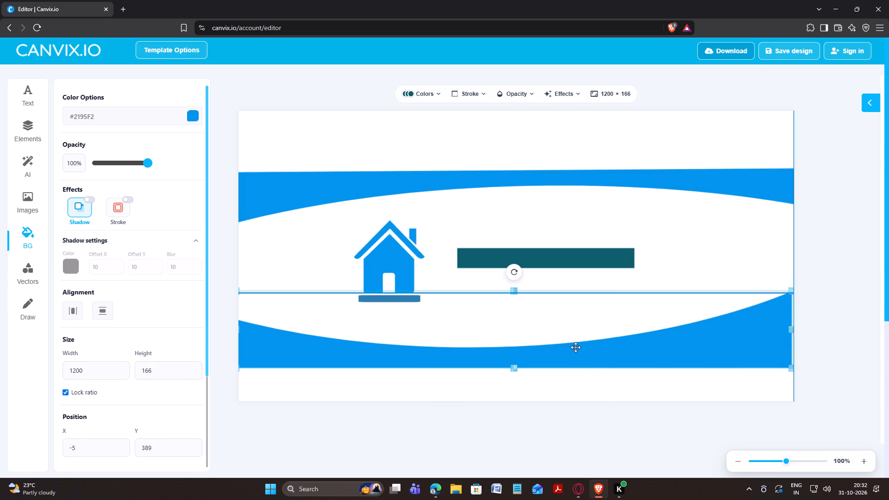
left_click_drag(576, 347, 581, 347)
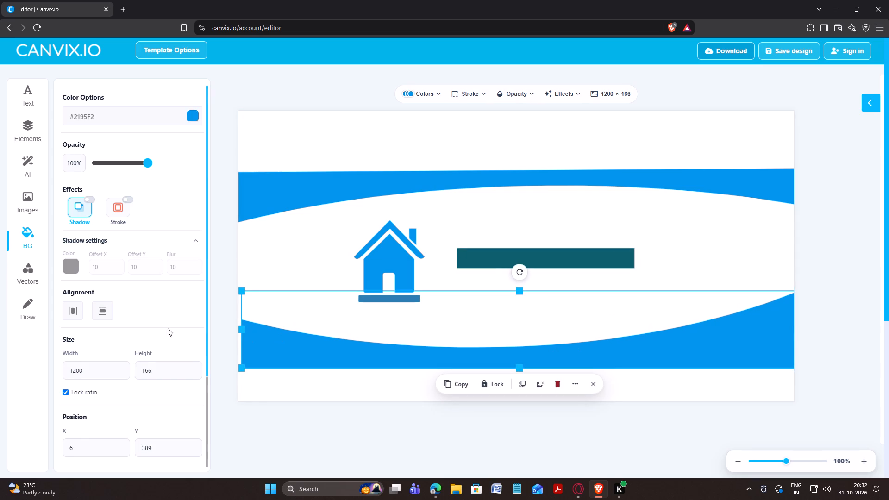
left_click_drag(243, 329, 227, 331)
left_click(639, 393)
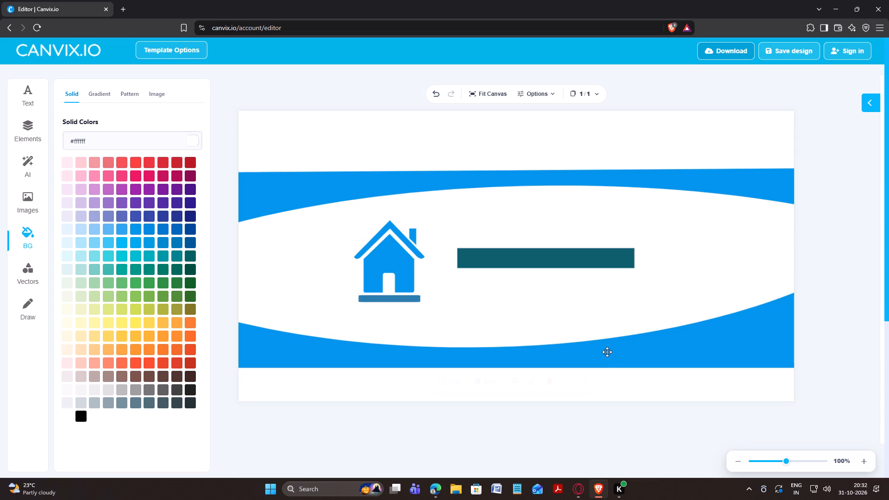
Add the pink plus sign and the yellow half-filled circle from the basic vector shapes.
left_click(519, 260)
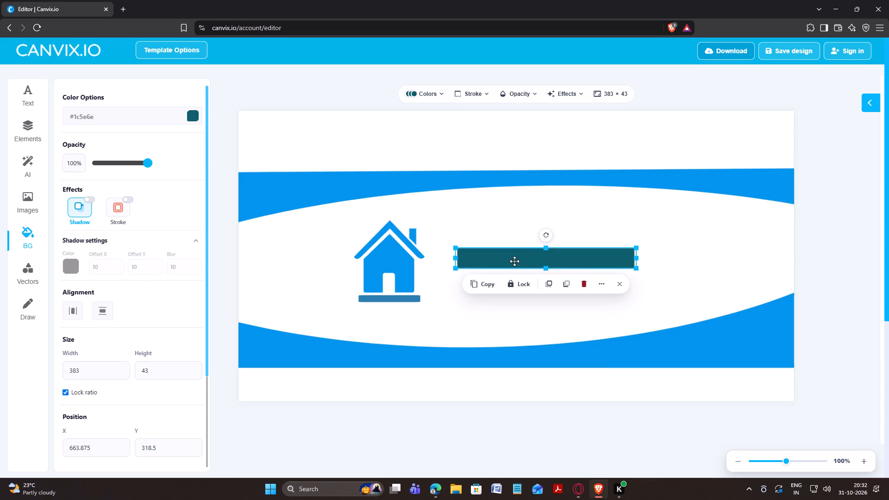
left_click(37, 277)
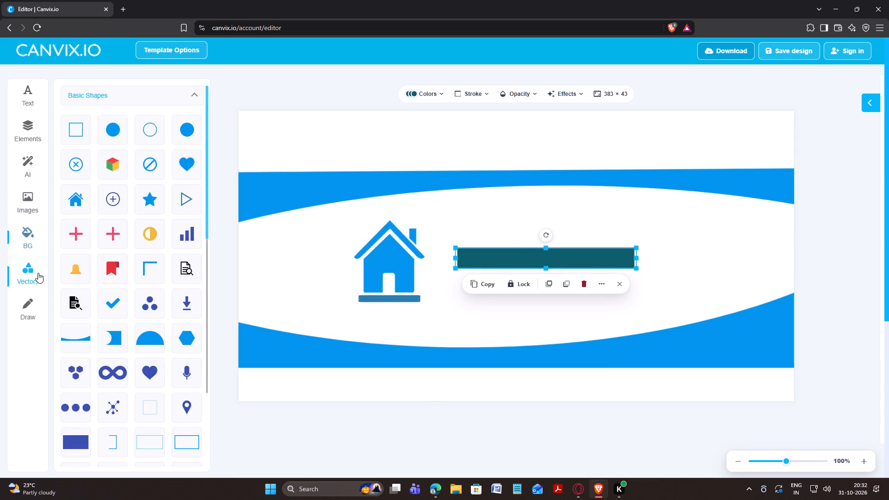
left_click(27, 268)
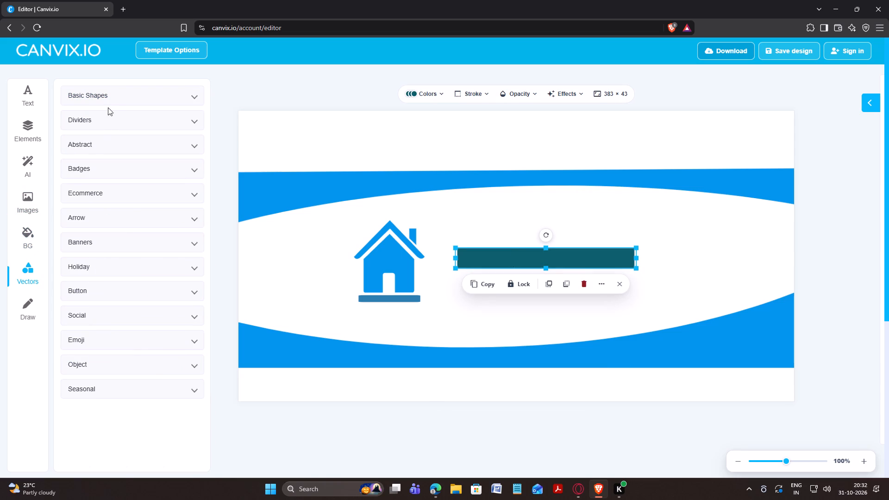
left_click(114, 98)
left_click(142, 96)
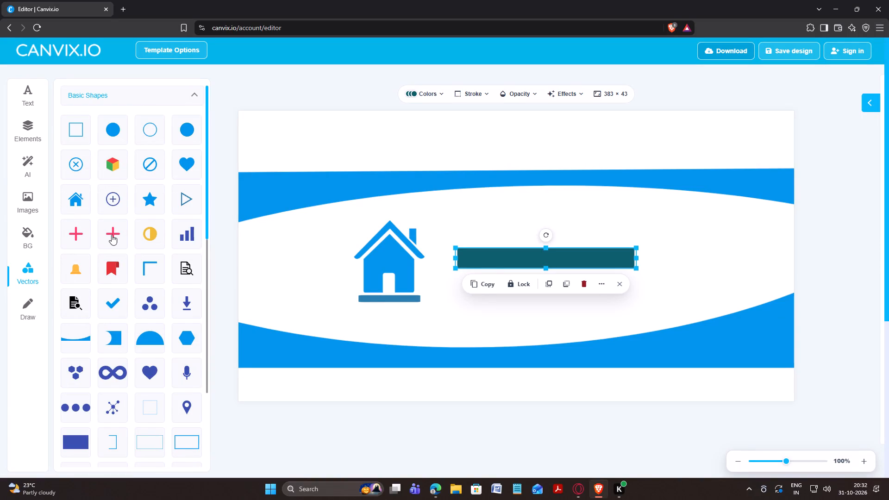
left_click(80, 236)
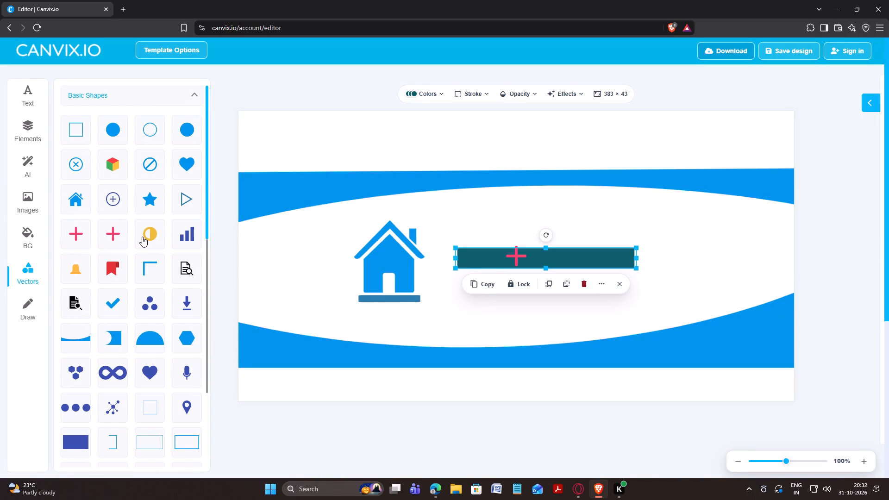
left_click(146, 237)
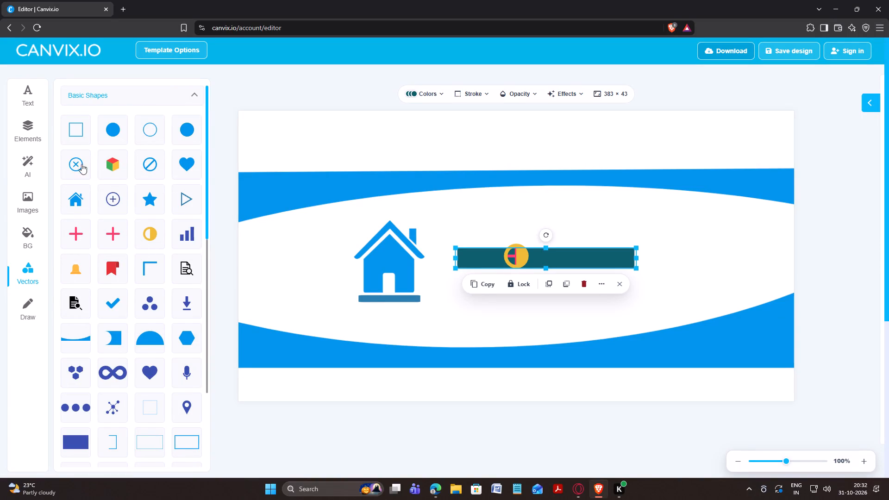
Add the blue square with a concave left side from the basic shapes and shrink it to about 296 × 237.
scroll(114, 219, "down", 1)
left_click(119, 228)
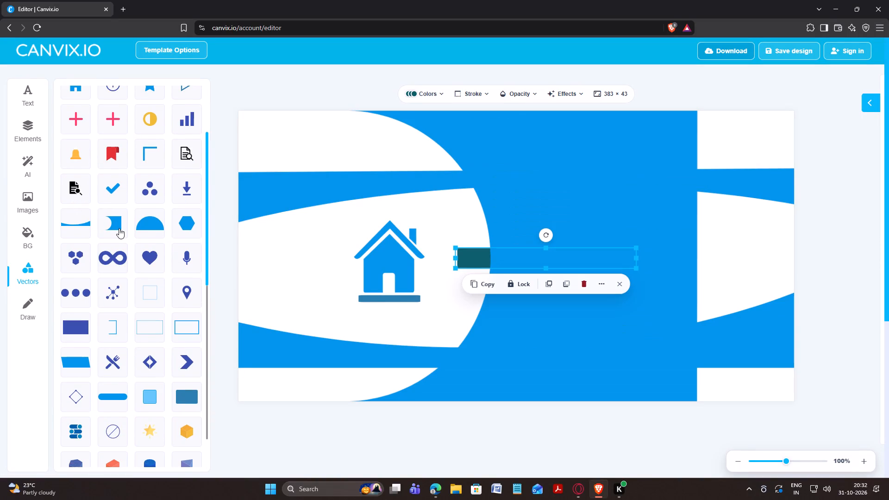
left_click(636, 193)
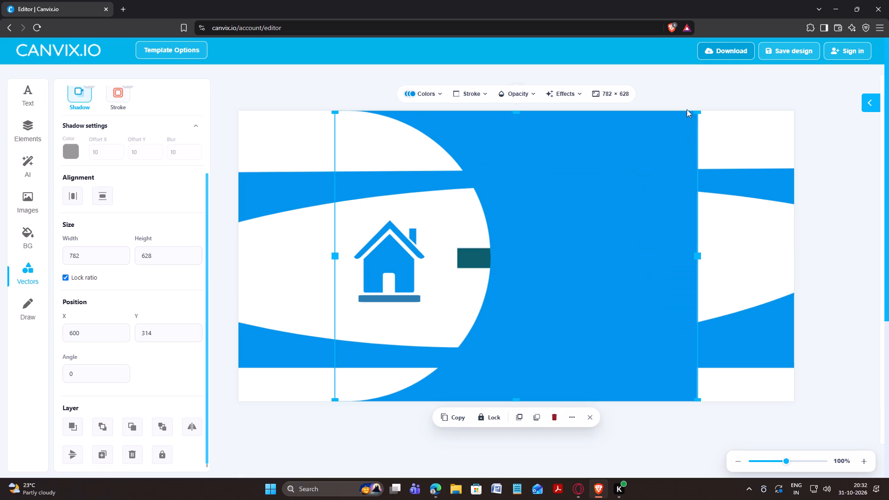
left_click_drag(696, 112, 524, 287)
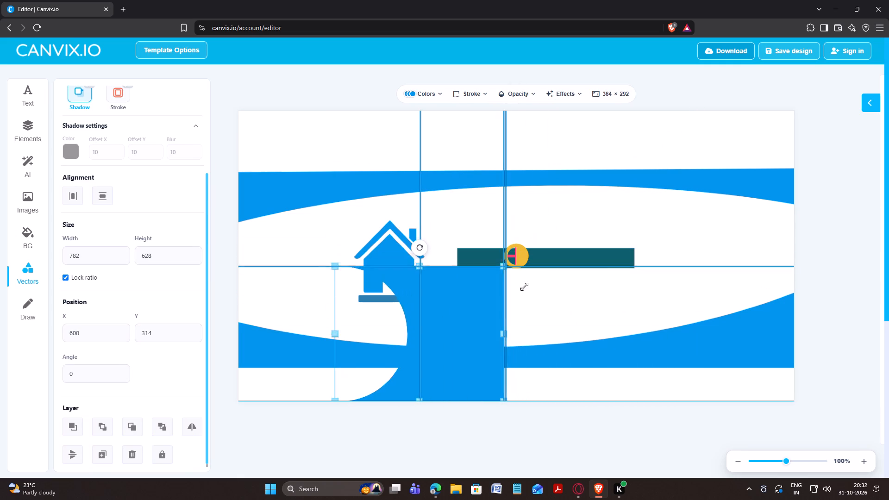
left_click_drag(524, 287, 468, 312)
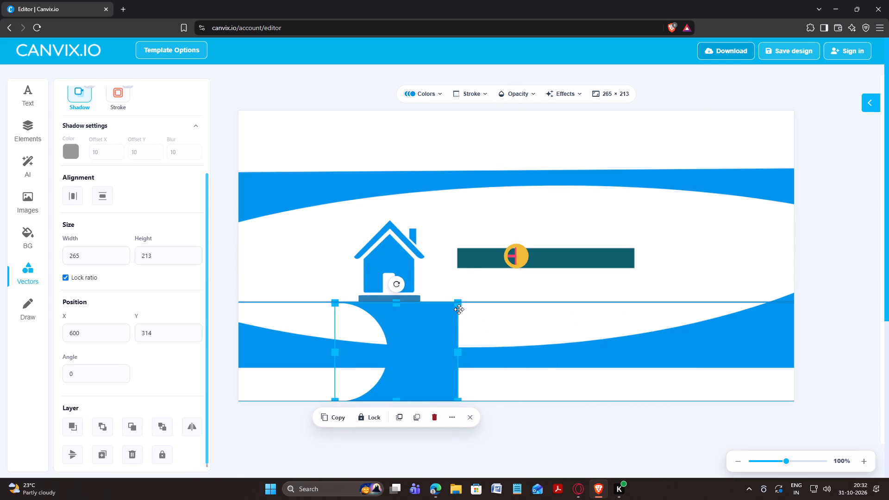
left_click(438, 312)
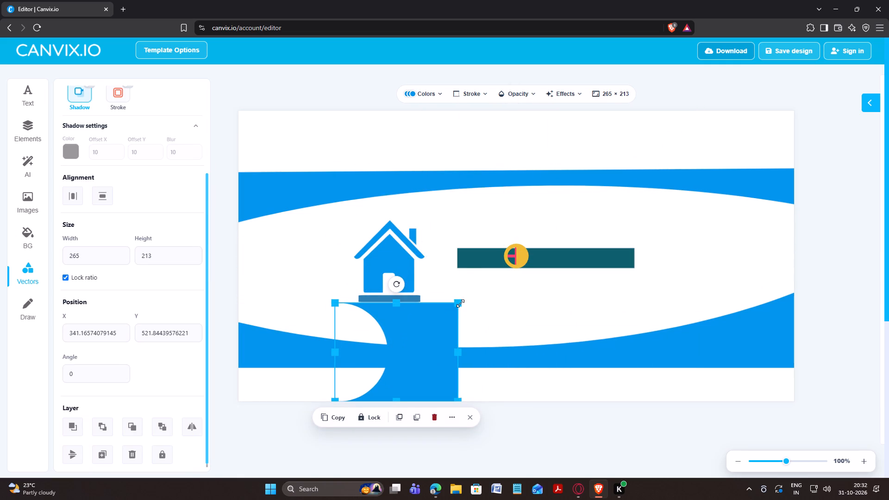
left_click_drag(460, 302, 478, 297)
Move the concave blue shape to the right part of the canvas, at about X 788, Y 190.
left_click_drag(444, 299, 461, 287)
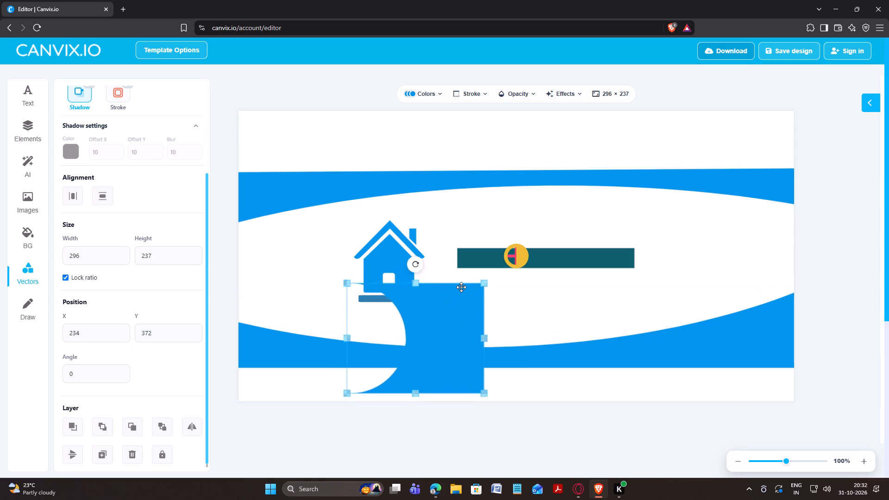
left_click_drag(461, 287, 524, 216)
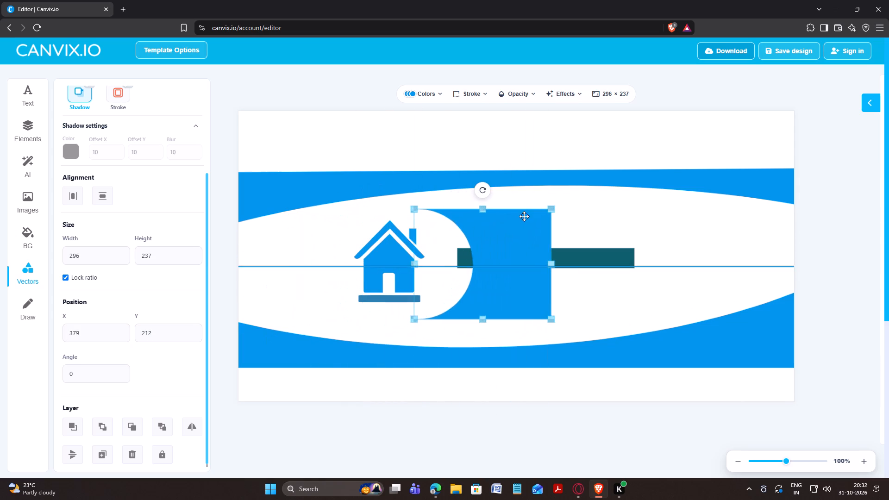
left_click_drag(524, 216, 713, 206)
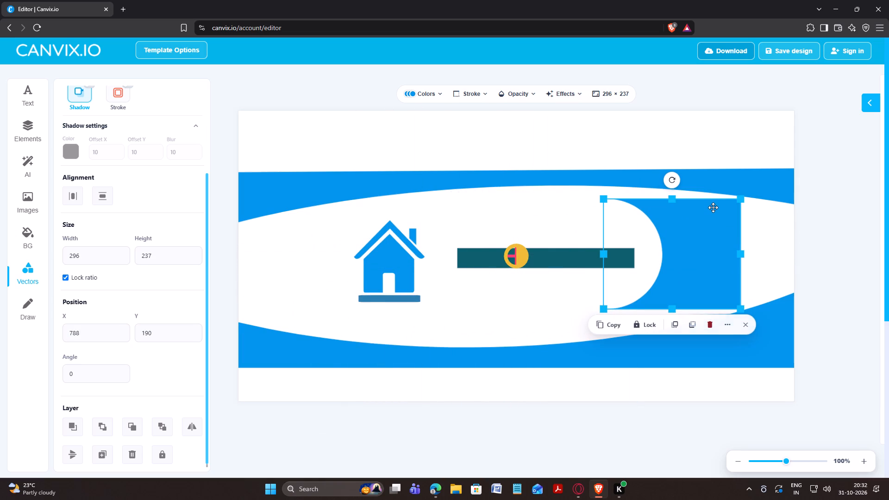
Recolor the concave shape dark green, #008558.
left_click(443, 90)
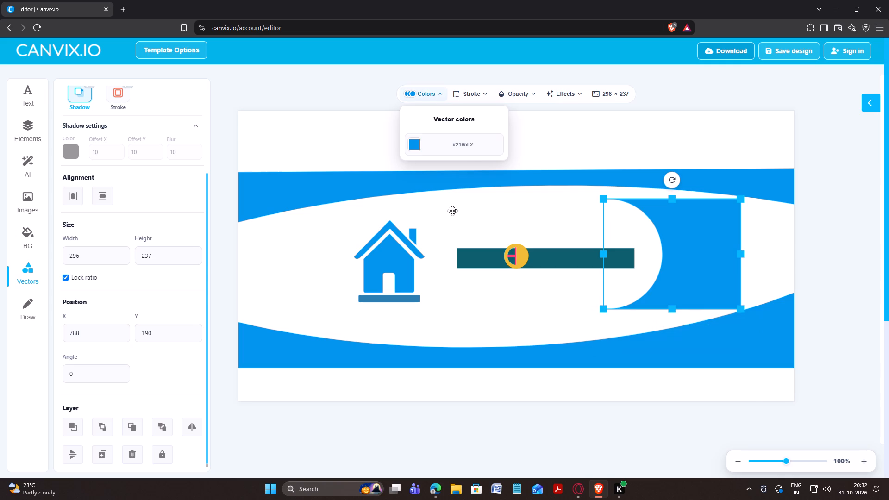
left_click(410, 144)
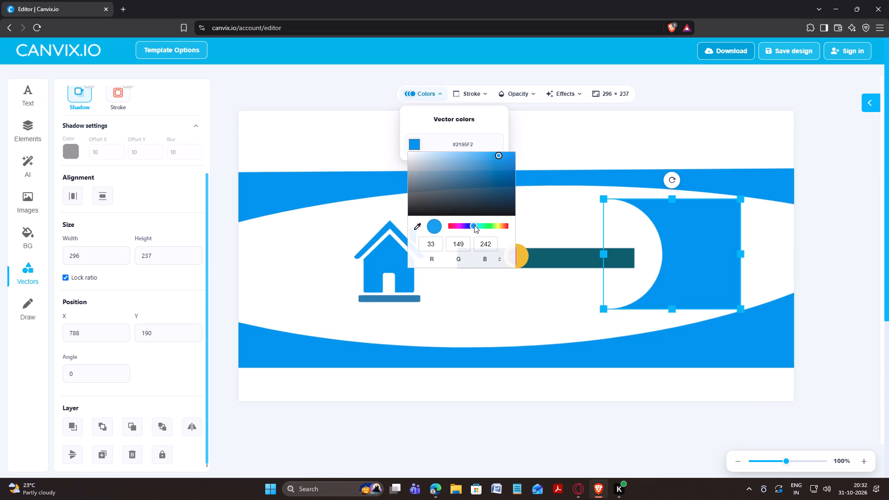
left_click_drag(476, 224, 482, 225)
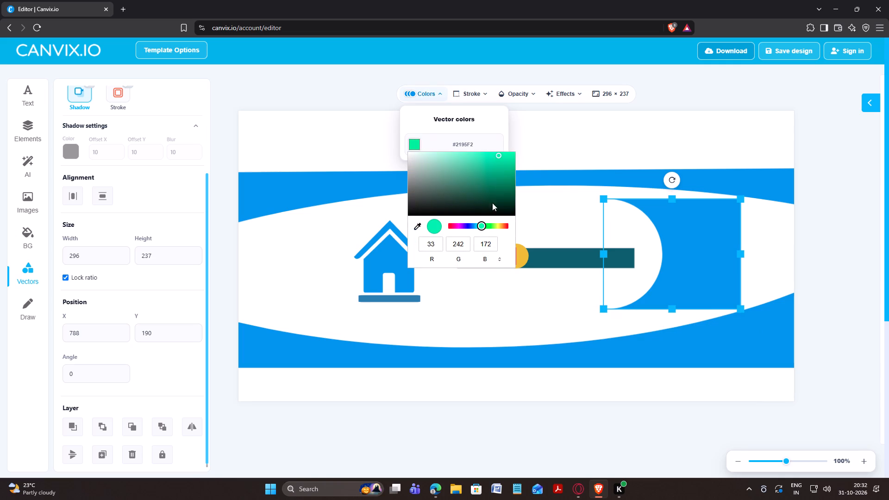
left_click_drag(510, 169, 524, 182)
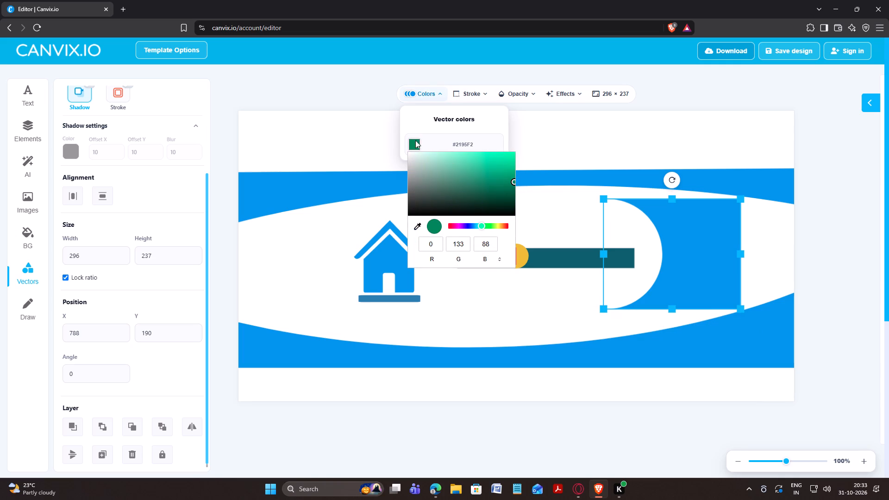
left_click(412, 142)
left_click(777, 255)
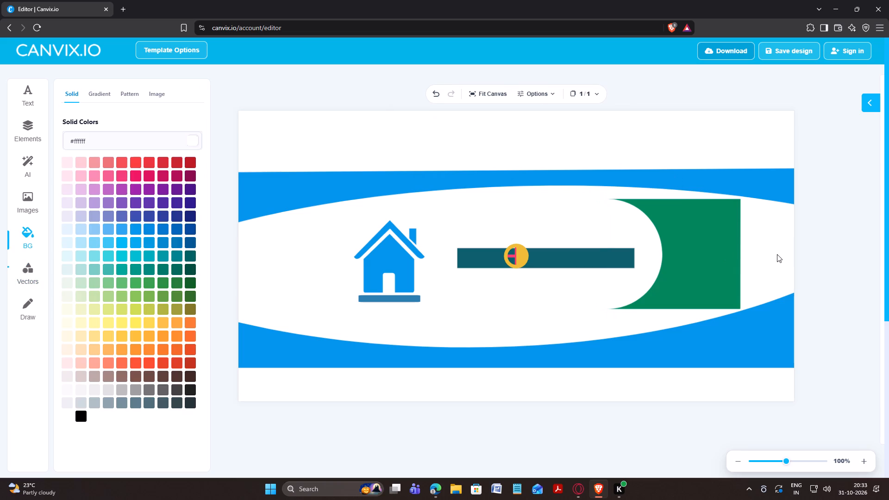
Move the green concave shape further right so it runs past the canvas's right edge.
left_click_drag(714, 247, 749, 249)
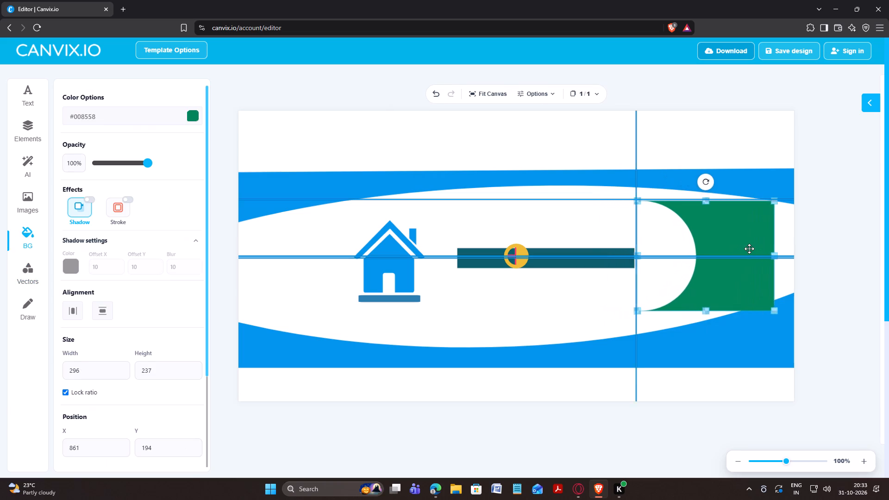
left_click_drag(749, 249, 770, 249)
Rotate the teal bar from horizontal to a steep diagonal with its upper end leaning right.
left_click(629, 220)
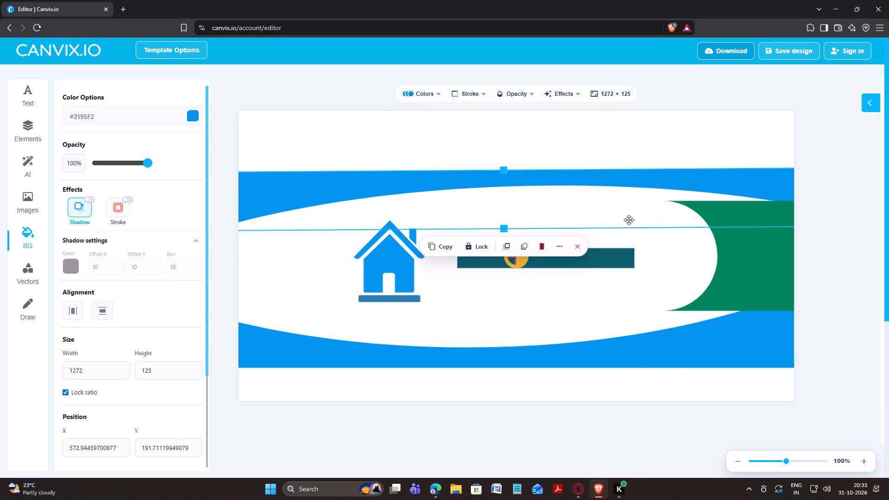
left_click(614, 262)
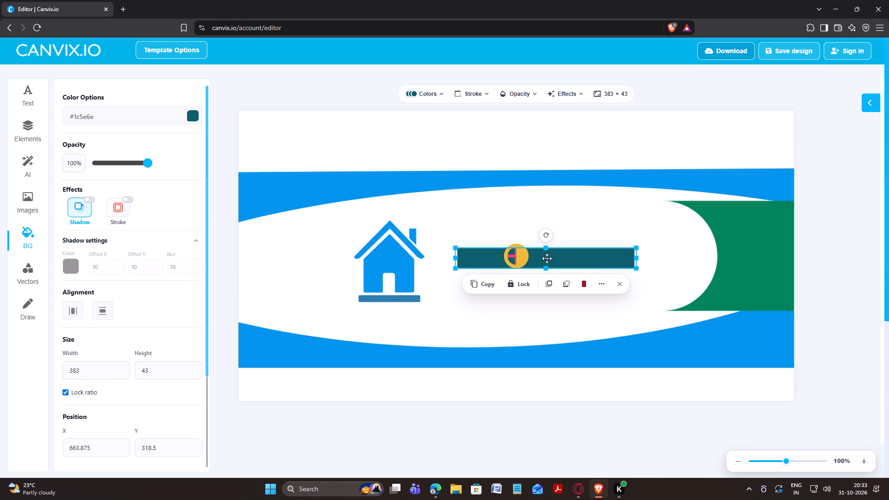
left_click_drag(546, 234, 553, 246)
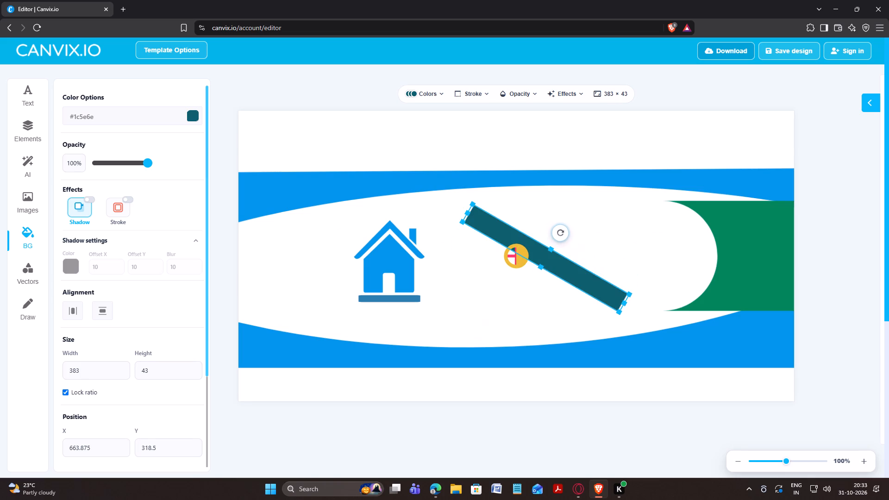
left_click_drag(553, 246, 604, 259)
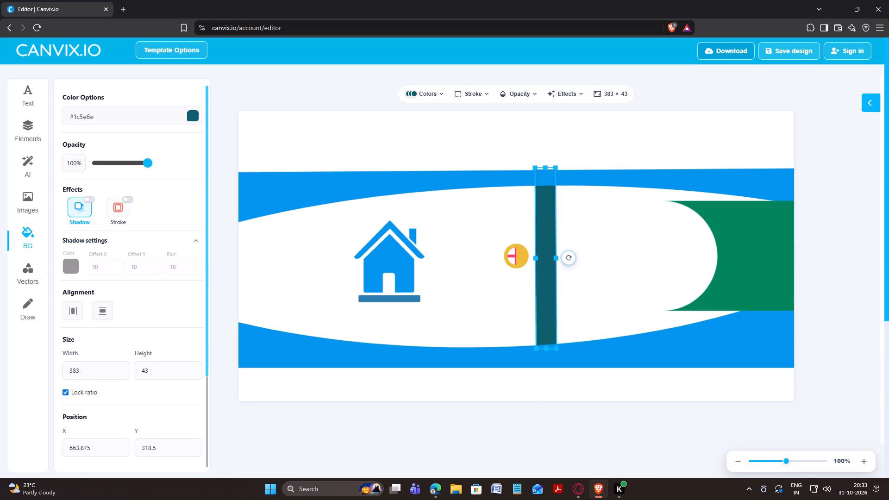
left_click_drag(604, 259, 708, 315)
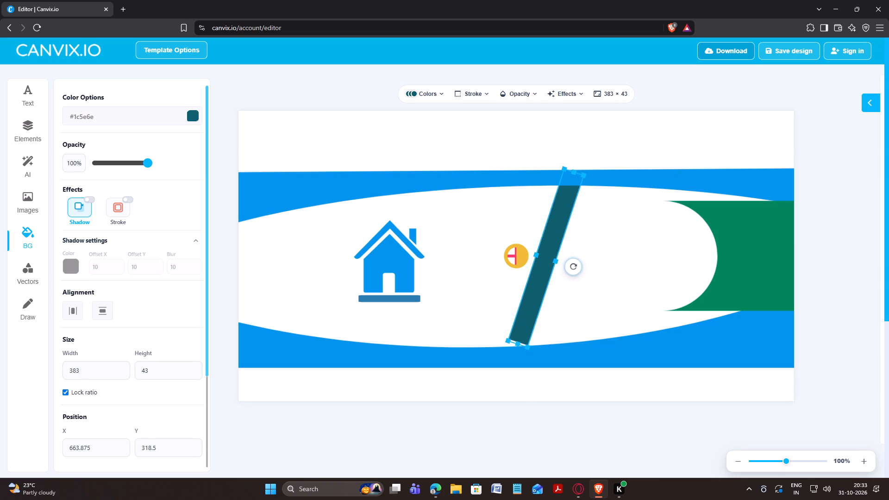
left_click_drag(708, 315, 714, 319)
Lengthen the slanted teal bar to about 425 and place it beside the house at about X 325, Y 313, spanning both waves.
left_click_drag(517, 343, 515, 359)
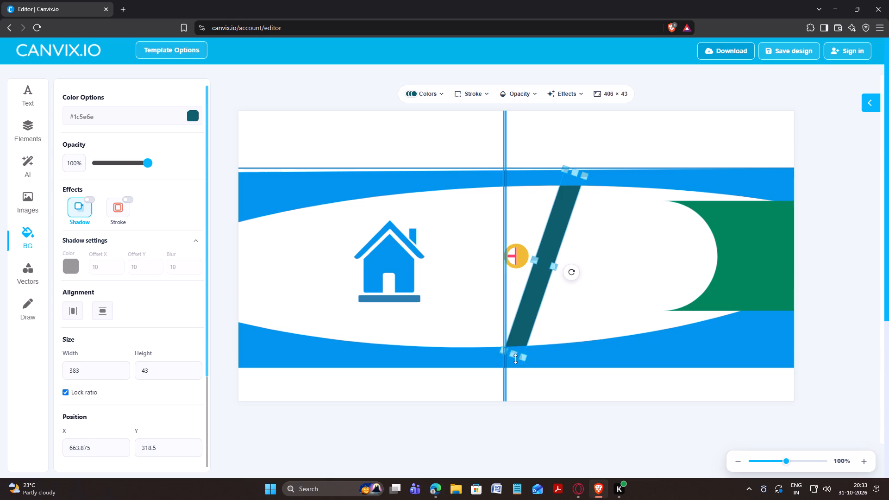
left_click_drag(515, 359, 511, 369)
left_click_drag(550, 254, 493, 251)
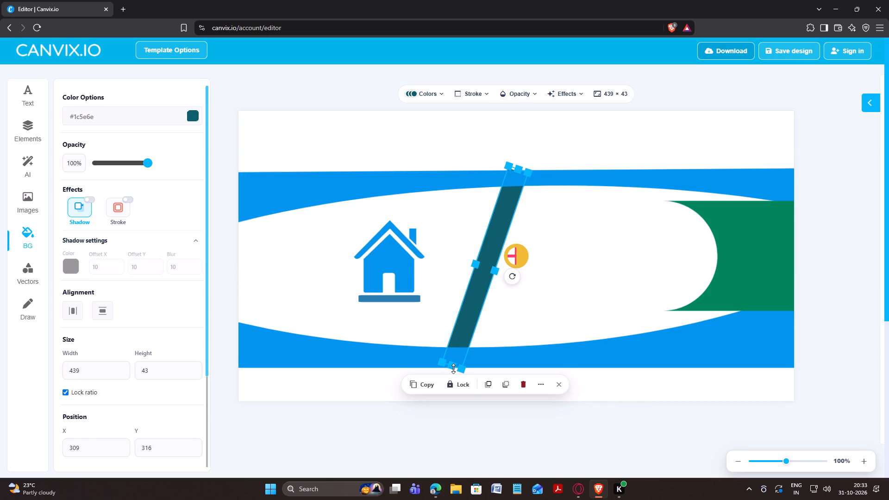
left_click_drag(453, 367, 457, 360)
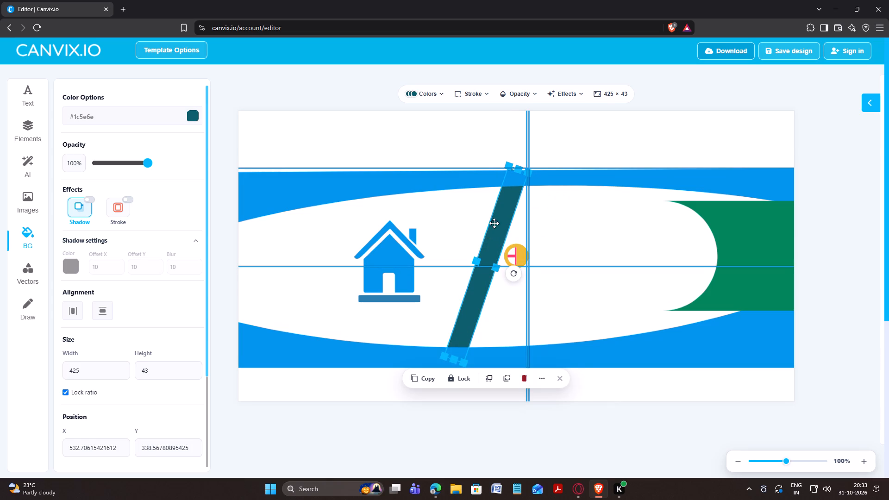
left_click_drag(495, 226, 508, 226)
left_click(486, 260)
left_click(488, 256)
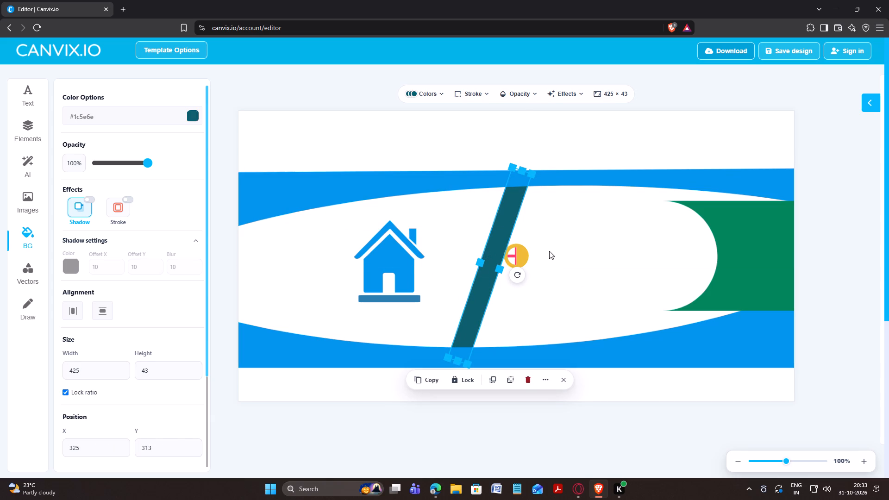
Move the yellow half-filled circle to the left of the house icon, at about X 119, Y 323.
left_click(520, 256)
left_click_drag(522, 256, 365, 287)
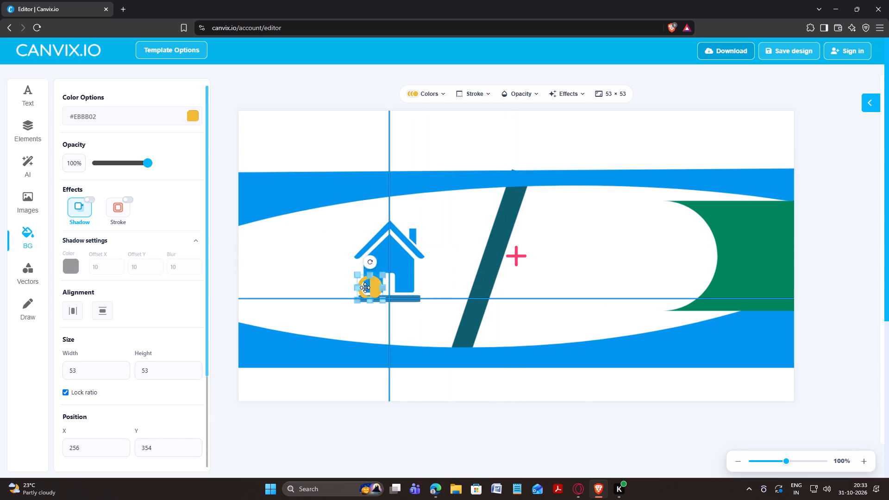
left_click_drag(365, 287, 313, 273)
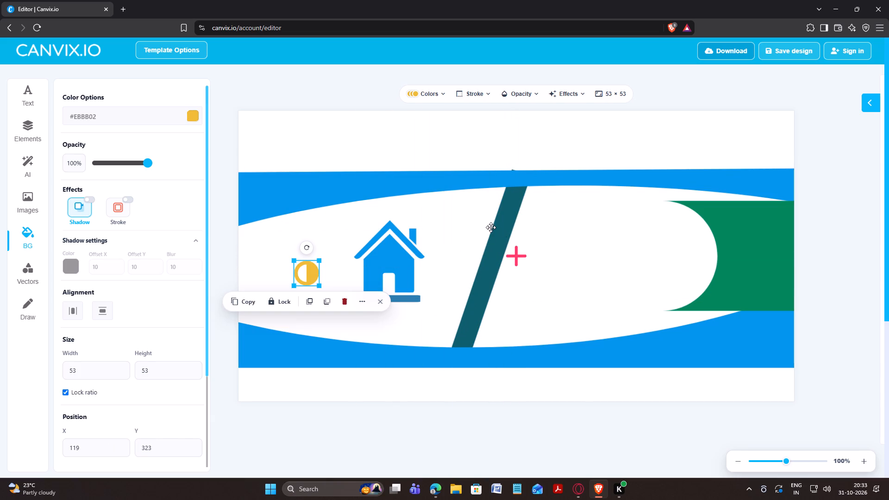
Rotate the pink plus sign into an X shape and move it near the green shape's lower tip, about X 856, Y 414.
left_click(513, 250)
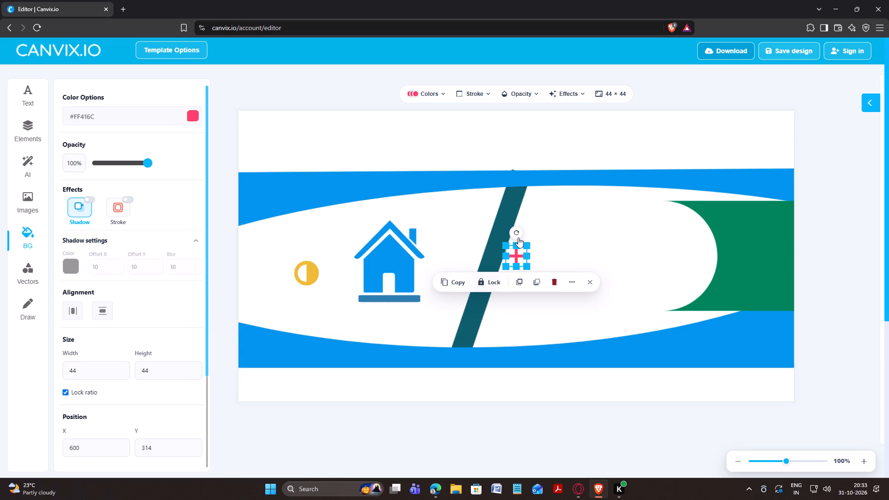
left_click_drag(518, 232, 530, 231)
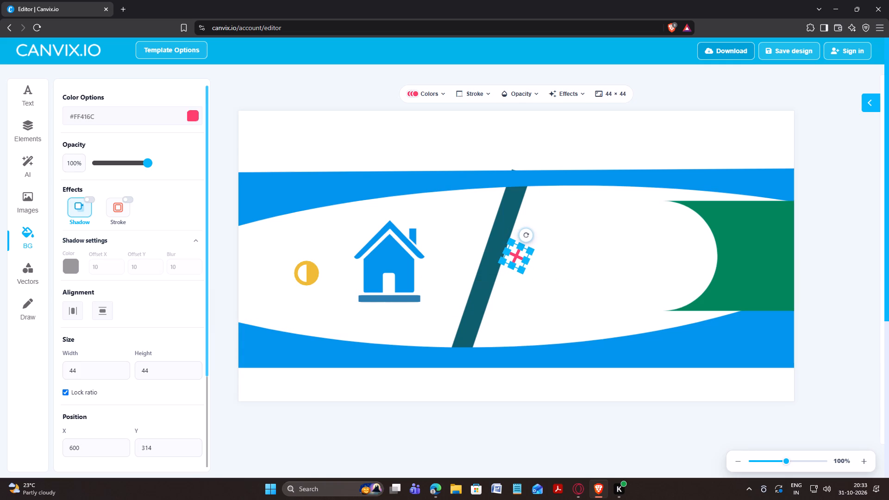
left_click_drag(530, 231, 534, 233)
left_click_drag(517, 257, 520, 257)
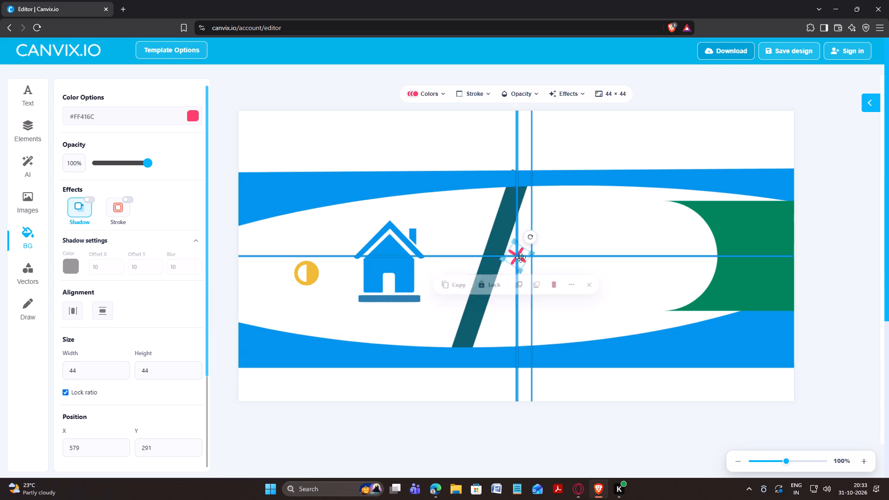
left_click_drag(520, 257, 646, 314)
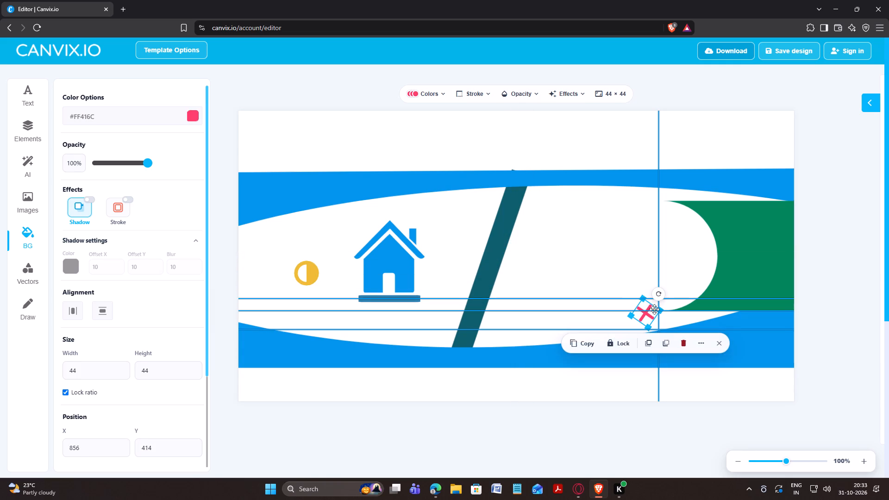
Shrink the pink cross to about 24 × 24 and place it just below the green shape's tip, at about X 925, Y 439.
left_click_drag(661, 310, 653, 311)
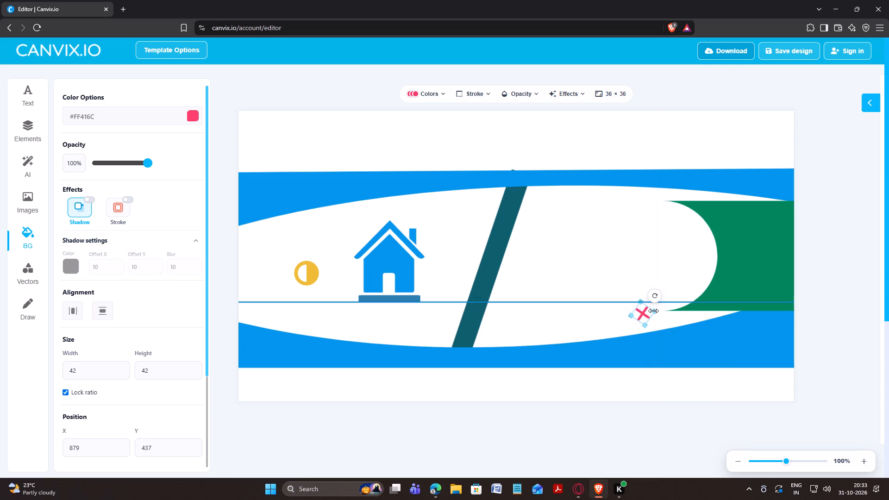
left_click_drag(653, 311, 647, 312)
left_click_drag(639, 313, 641, 314)
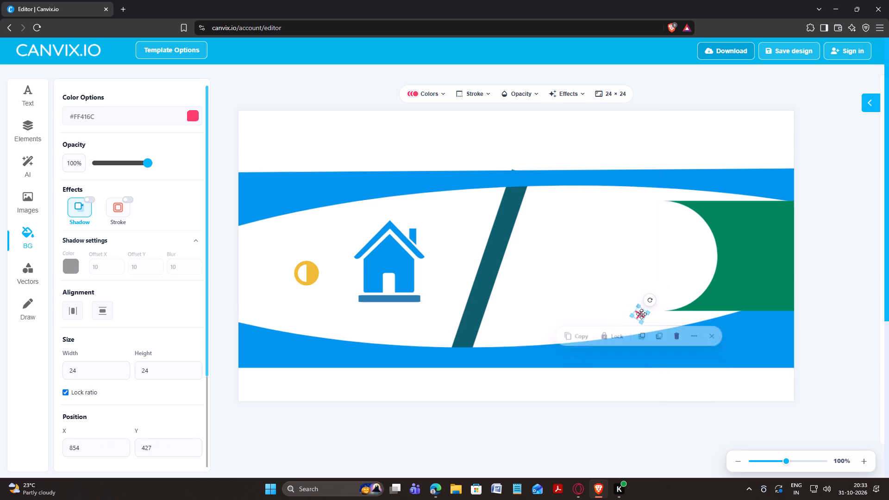
left_click_drag(641, 314, 654, 316)
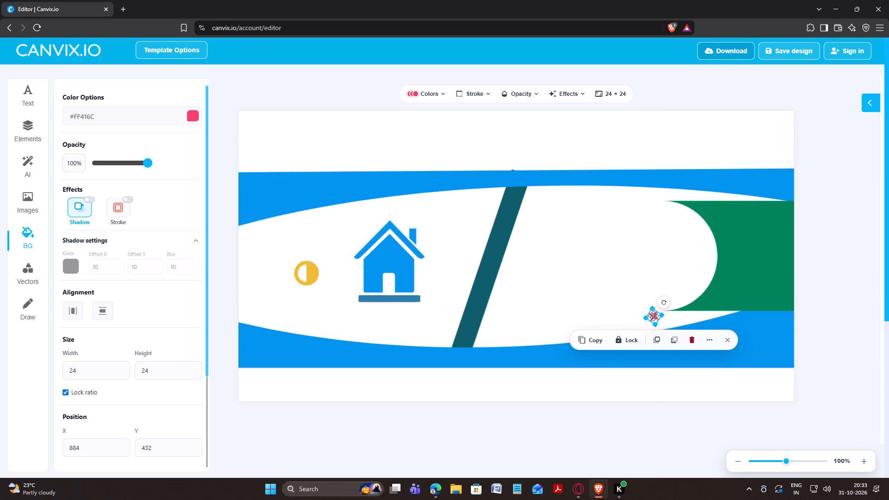
left_click_drag(654, 319, 672, 322)
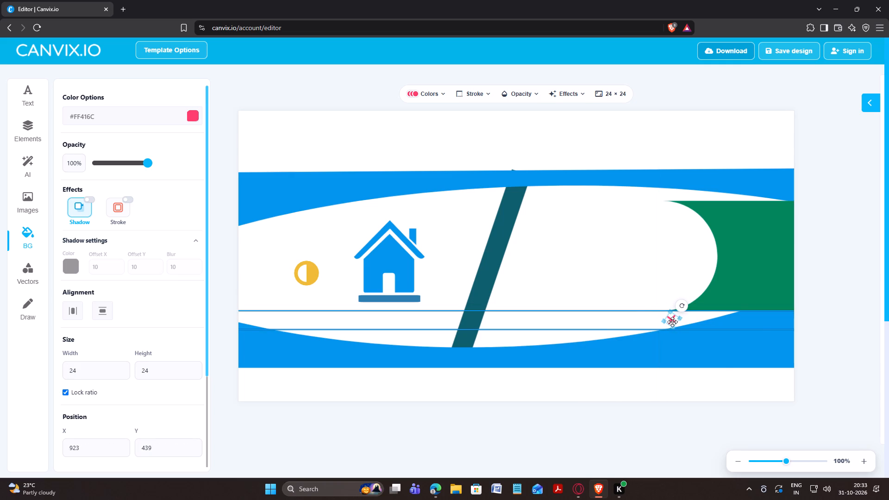
left_click_drag(672, 322, 673, 322)
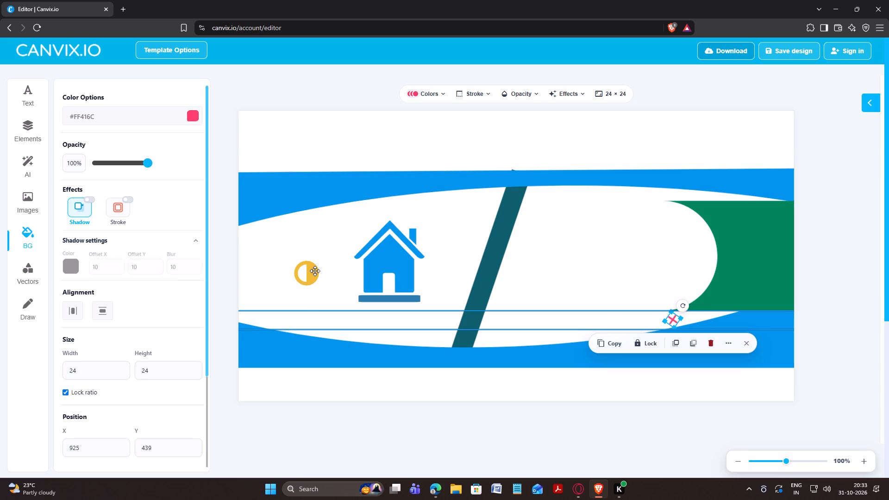
Shrink the yellow half-filled circle to under 27 × 27 and place it just left of the pink cross along the lower wave.
left_click(315, 271)
left_click_drag(320, 262, 311, 273)
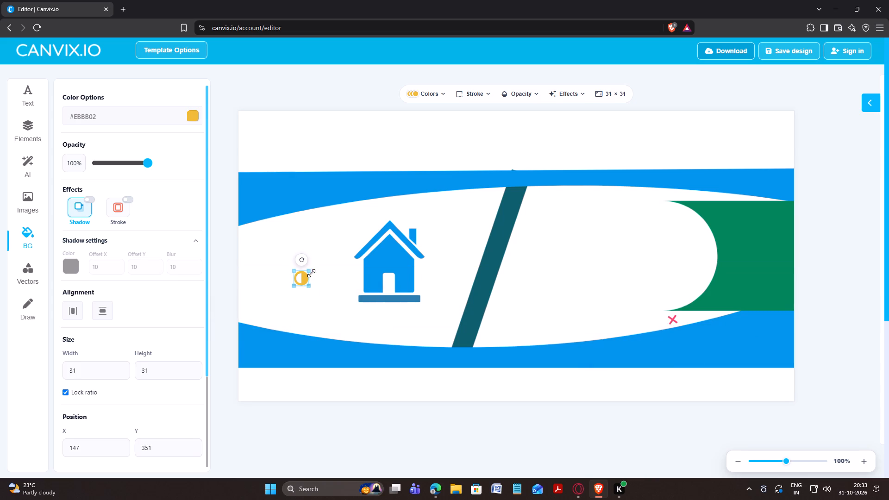
left_click_drag(311, 273, 309, 275)
left_click_drag(302, 278, 598, 311)
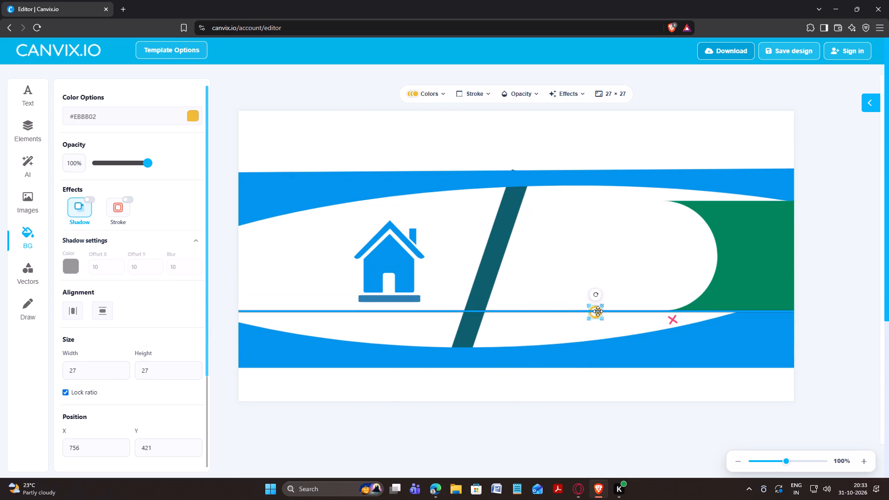
left_click_drag(598, 311, 649, 319)
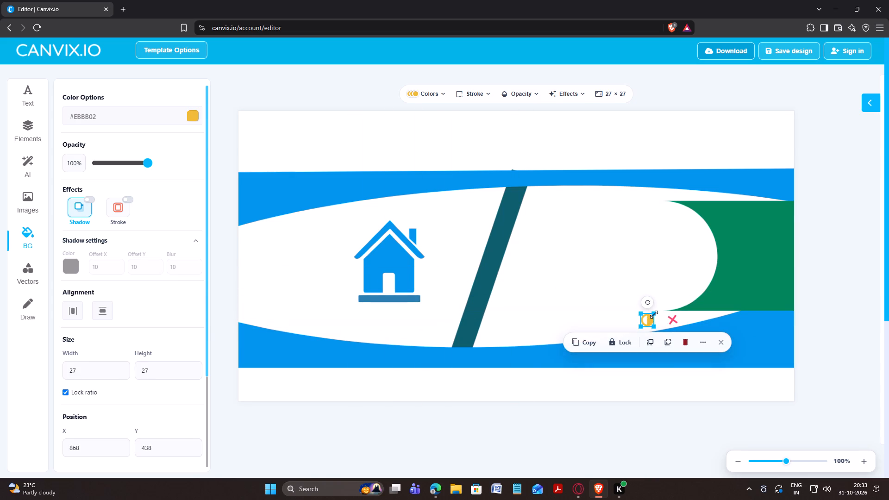
left_click_drag(654, 314, 650, 318)
left_click_drag(645, 321, 647, 326)
Nudge the pink cross slightly down toward the lower wave's edge and deselect it.
left_click_drag(671, 319, 672, 319)
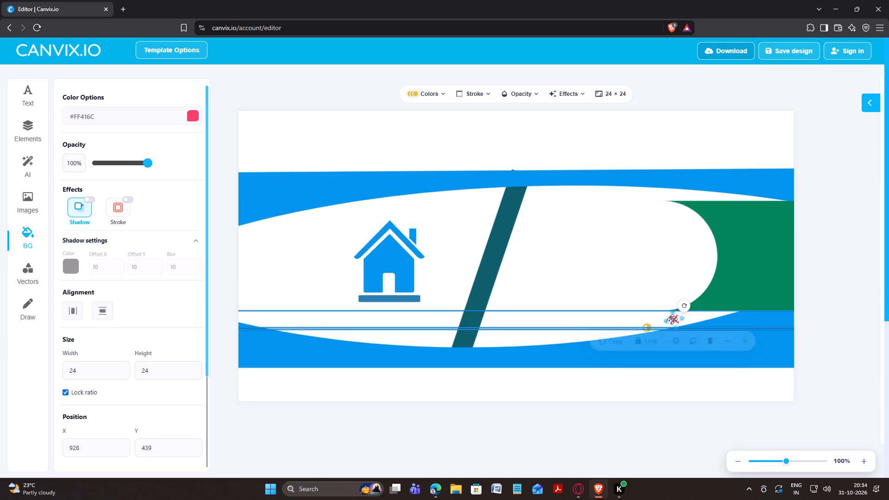
left_click_drag(672, 319, 670, 324)
left_click(638, 298)
left_click(637, 257)
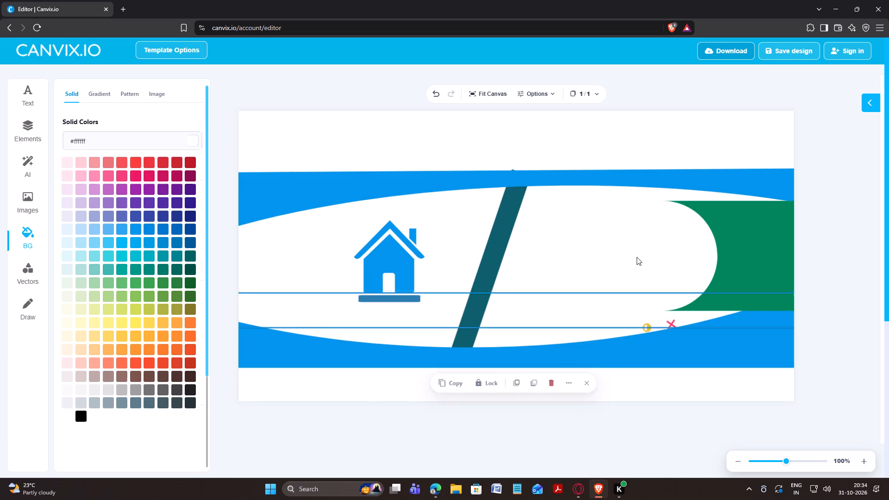
Add an outlined triangle, a star, a heart, a filled blue circle and a circled X from the basic shapes.
left_click(31, 262)
left_click(132, 96)
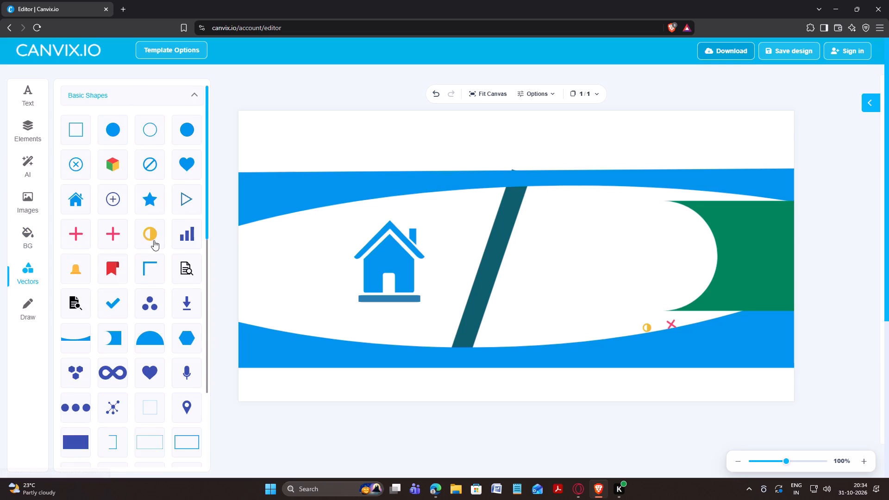
left_click(183, 197)
left_click(156, 197)
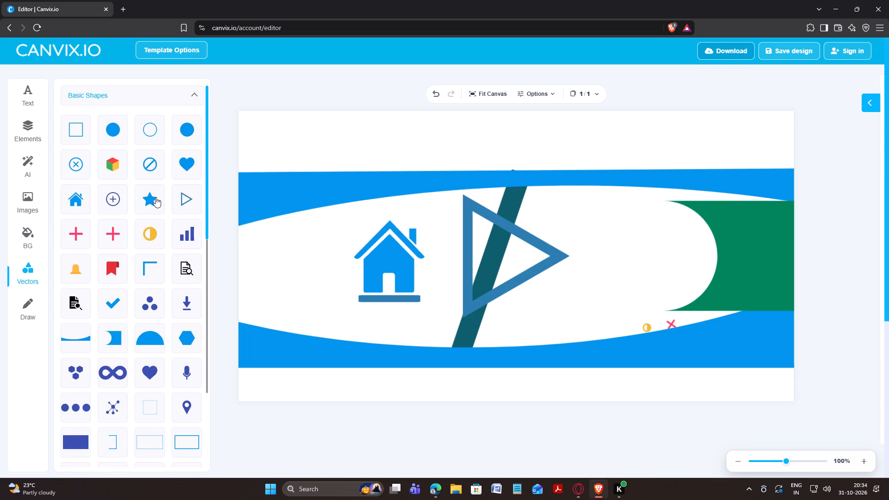
left_click(193, 162)
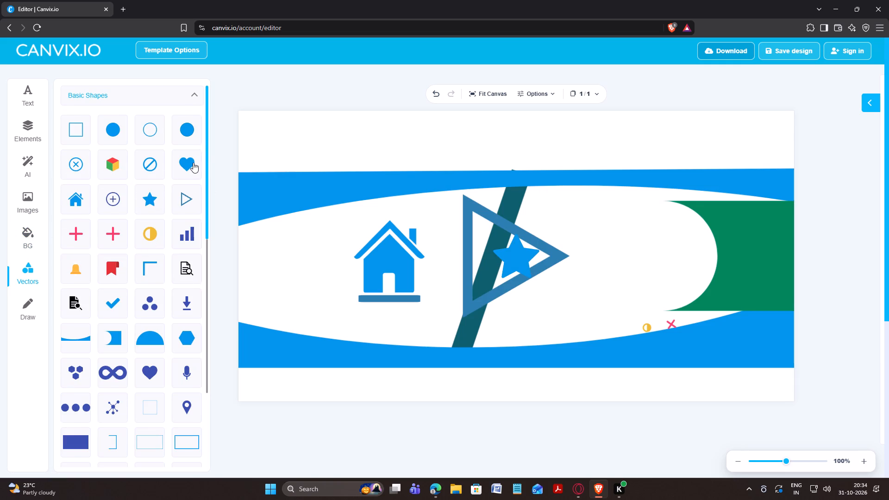
left_click(182, 128)
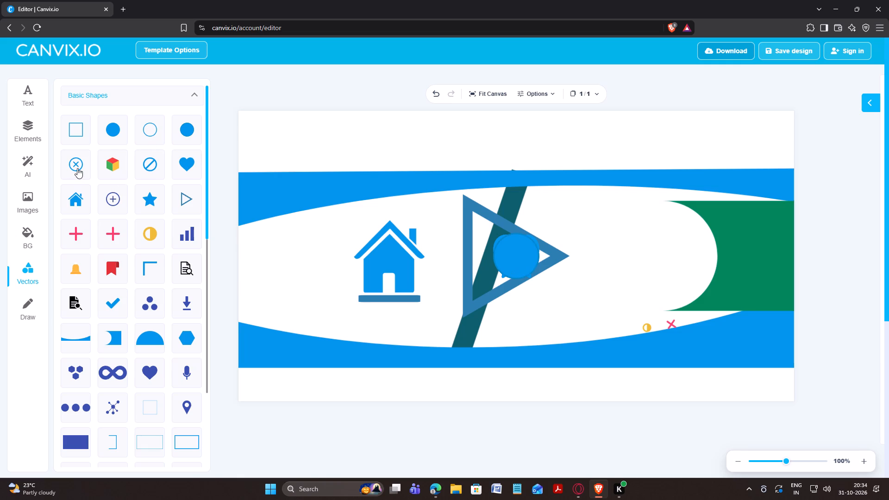
left_click(77, 168)
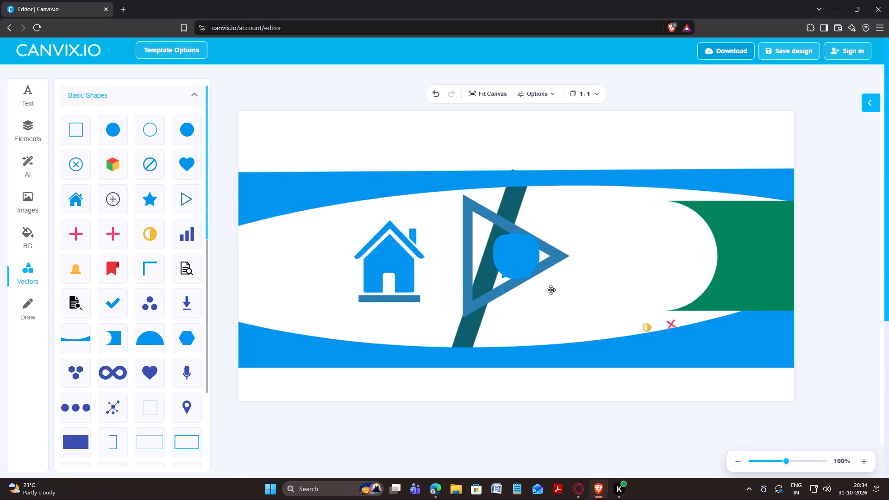
Separate the circled X from the stacked shapes and recolor it magenta, #f221d6.
left_click_drag(520, 260, 585, 250)
left_click(586, 249)
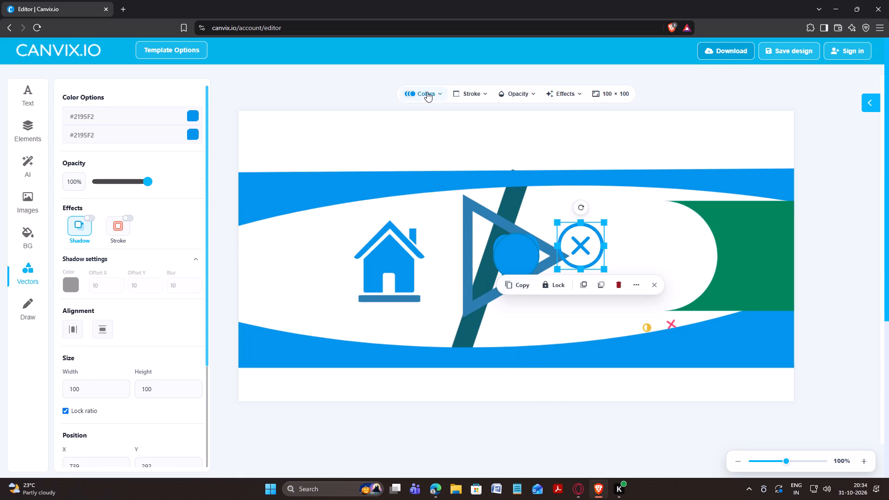
left_click(427, 92)
left_click(415, 146)
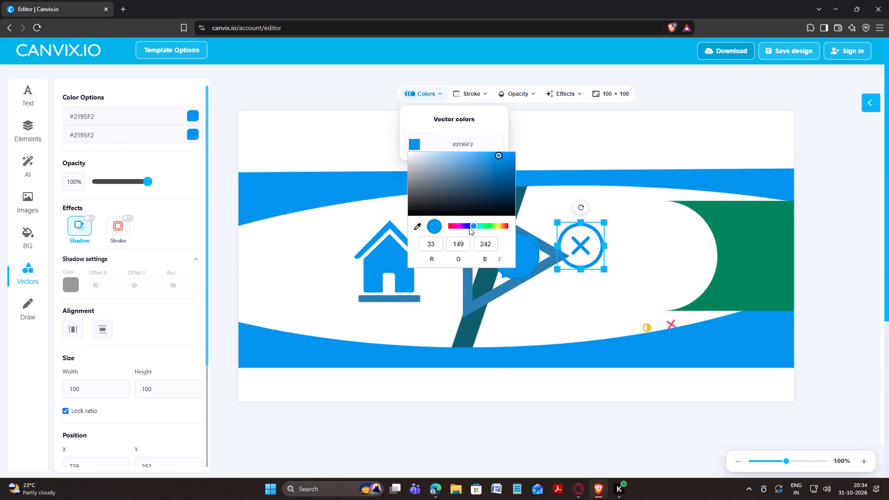
left_click(457, 223)
left_click(435, 226)
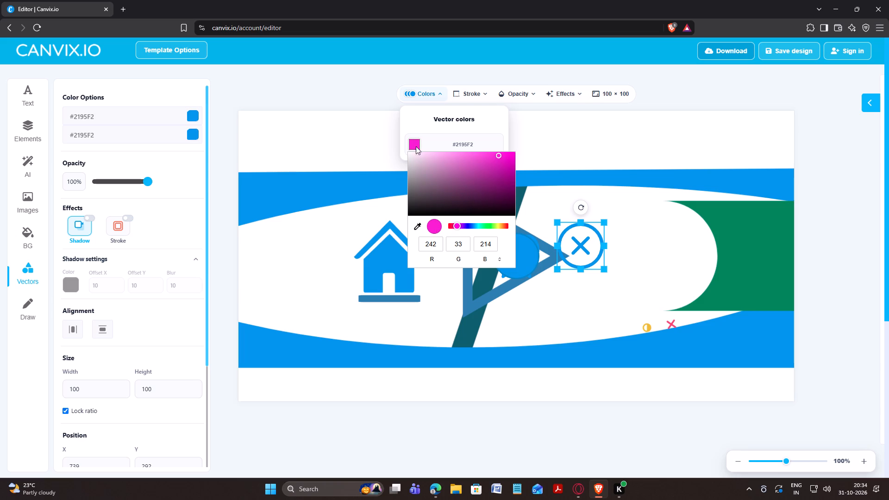
left_click(413, 137)
Shrink the circled X to about 25 × 25 and place it between the yellow circle and pink cross, about X 895, Y 449.
left_click_drag(603, 222, 580, 251)
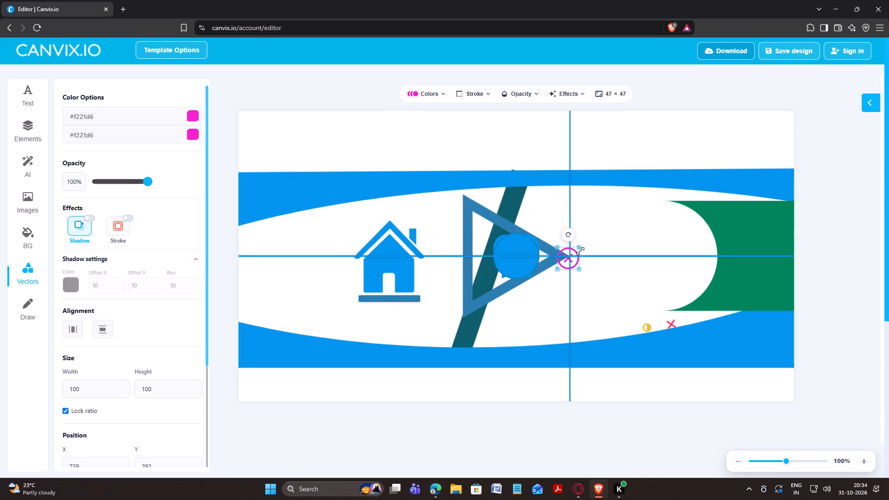
left_click_drag(580, 251, 571, 260)
left_click_drag(563, 264, 612, 294)
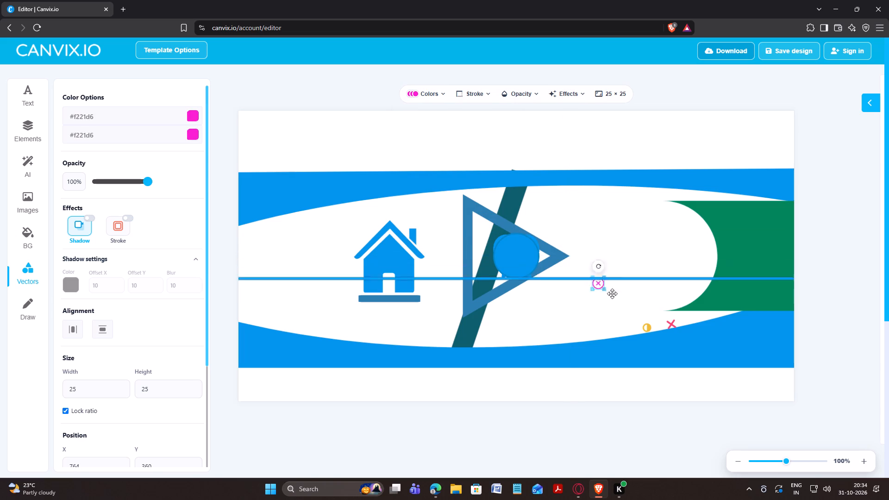
left_click_drag(612, 294, 659, 325)
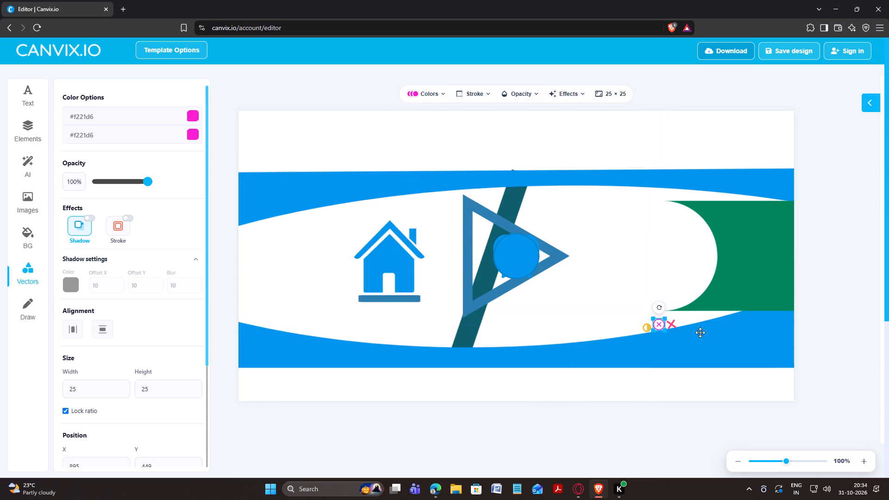
Shrink the filled blue circle to about 21 × 21 and place it right of the pink cross, about X 947, Y 445.
left_click(521, 264)
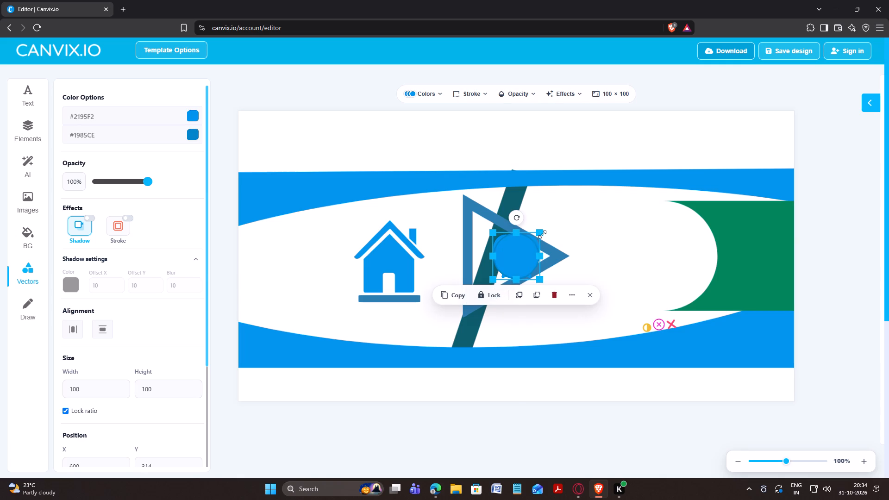
left_click_drag(542, 234, 511, 274)
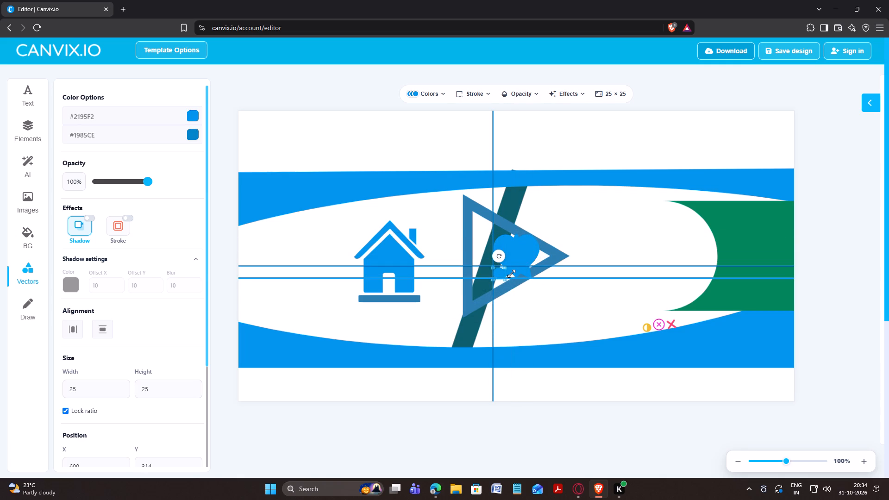
left_click_drag(511, 274, 508, 275)
left_click_drag(496, 275, 632, 316)
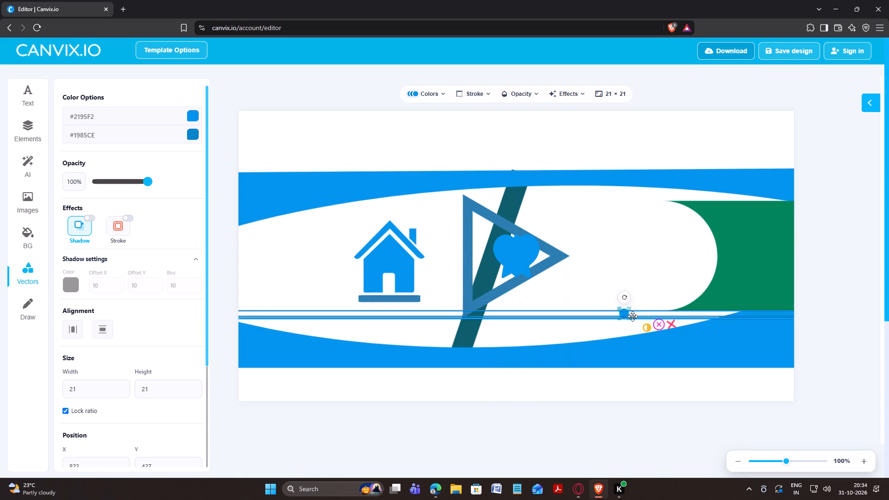
left_click_drag(632, 316, 688, 325)
left_click_drag(686, 325, 679, 322)
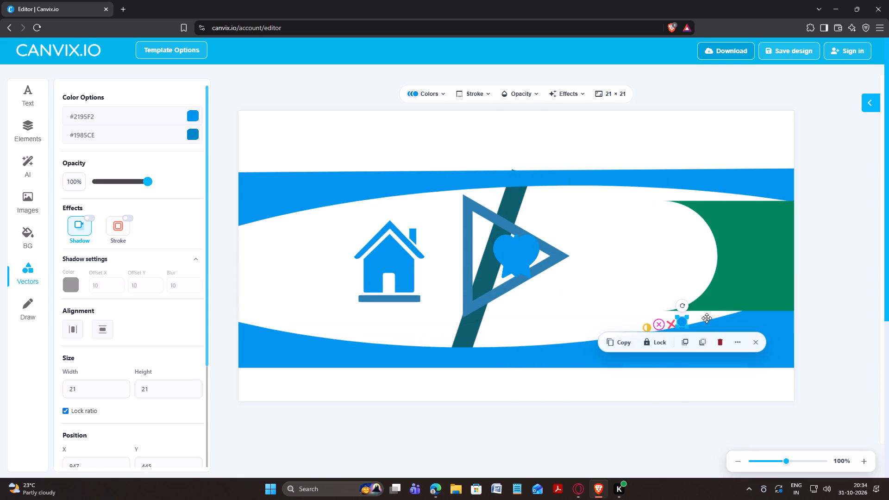
Recolor the small circle's main fill from blue to bright green, RGB 87, 255, 98.
left_click(427, 92)
left_click(418, 149)
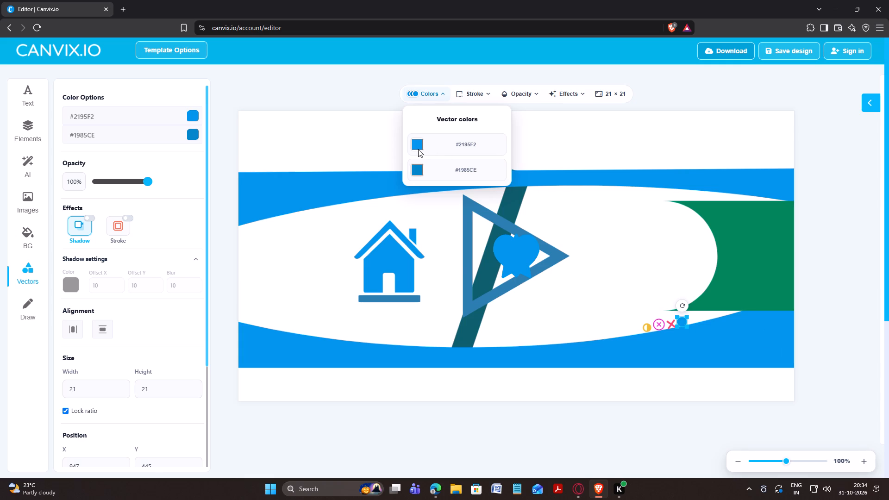
left_click_drag(485, 189, 520, 221)
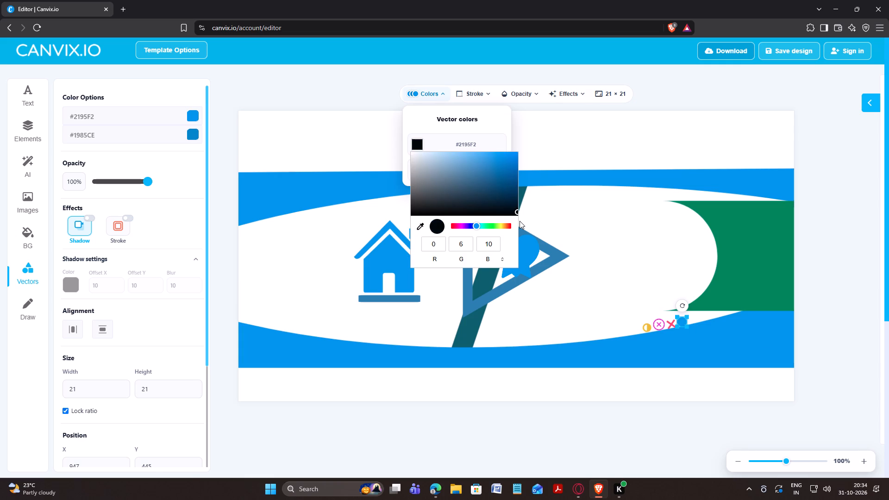
left_click_drag(520, 221, 520, 221)
left_click_drag(464, 186, 471, 164)
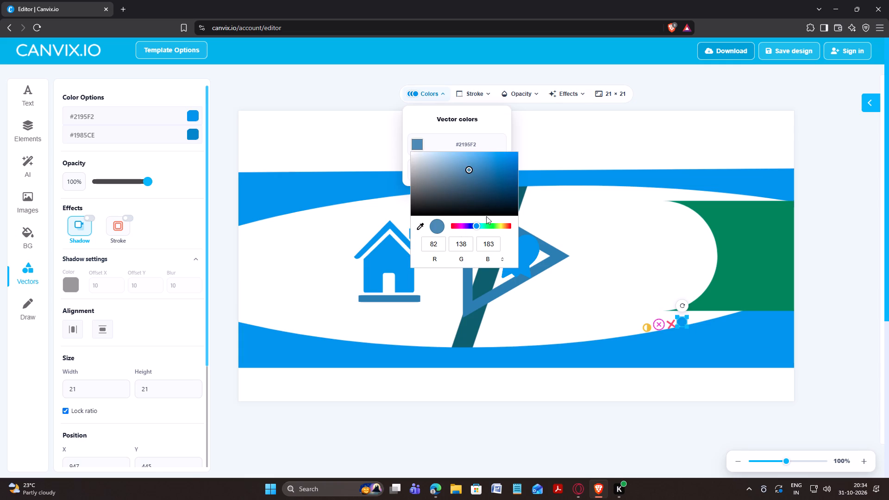
left_click_drag(481, 225, 491, 226)
left_click_drag(460, 163, 482, 148)
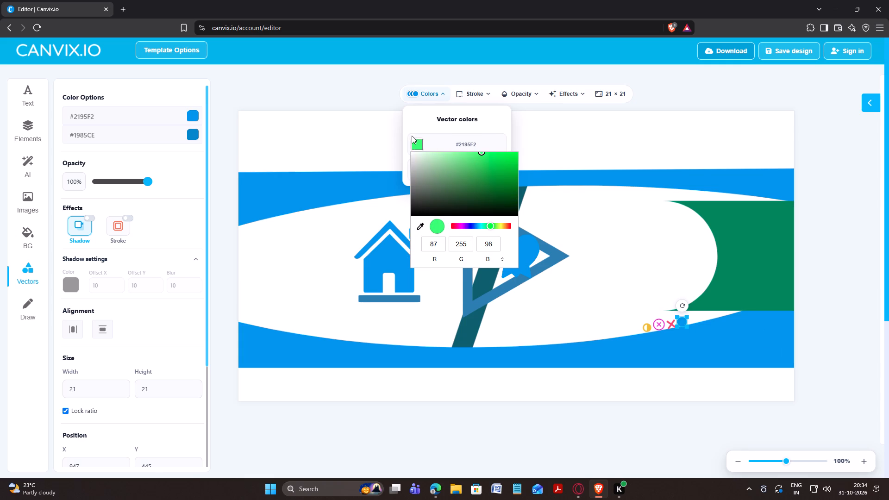
left_click(412, 136)
left_click(649, 289)
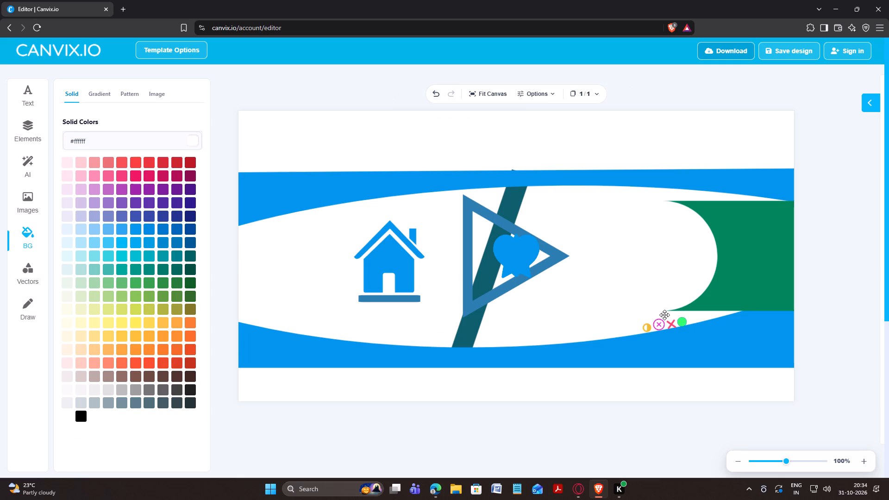
Move the blue heart out of the triangle to the left of the yellow half-filled circle and tilt it clockwise.
left_click(511, 260)
left_click_drag(513, 258, 608, 319)
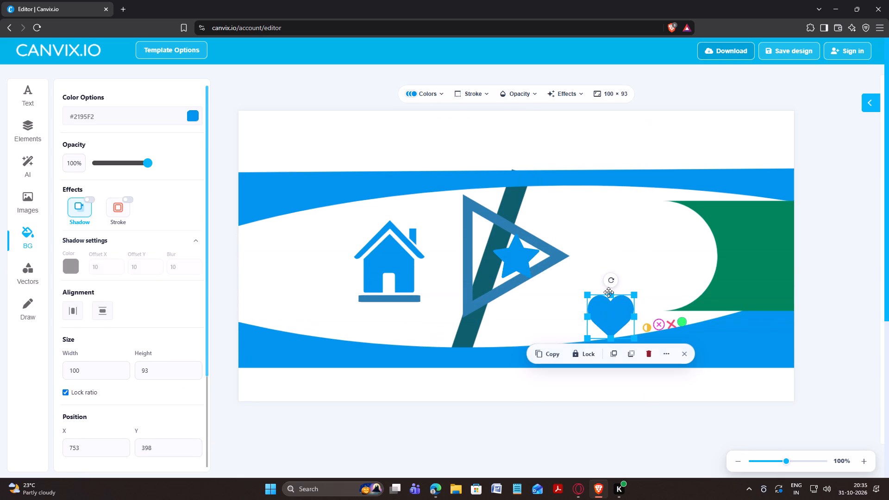
left_click_drag(609, 281, 633, 273)
left_click_drag(617, 318, 624, 322)
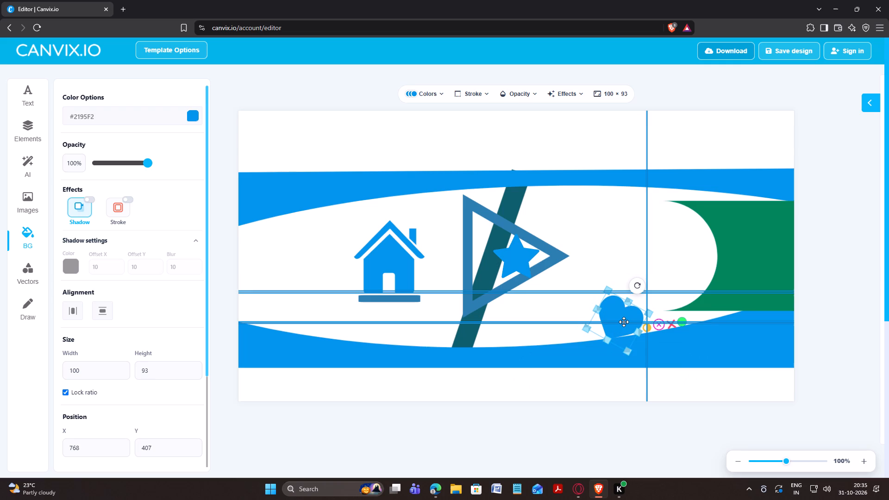
left_click_drag(624, 322, 623, 321)
Shrink the tilted heart to about 25 × 23, keeping it beside the small shapes on the lower wave.
left_click_drag(608, 290, 608, 309)
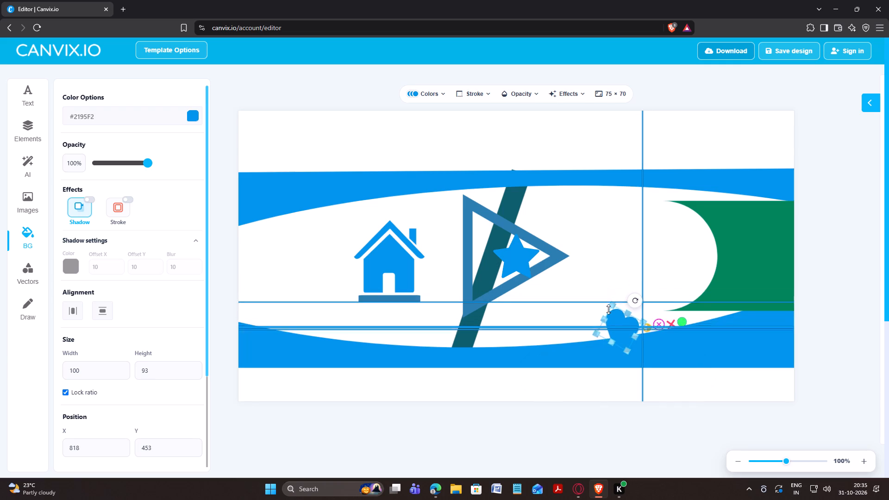
left_click_drag(608, 309, 614, 328)
left_click_drag(623, 333, 621, 323)
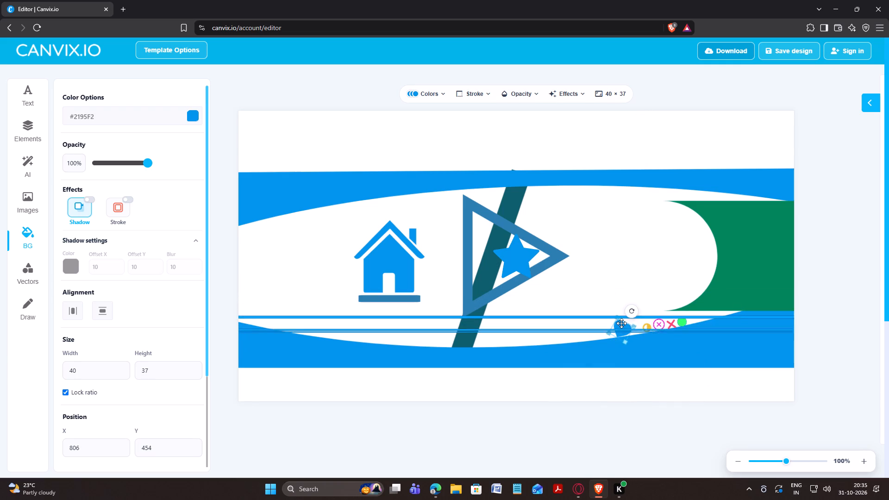
left_click_drag(621, 323, 621, 322)
left_click_drag(618, 315, 620, 324)
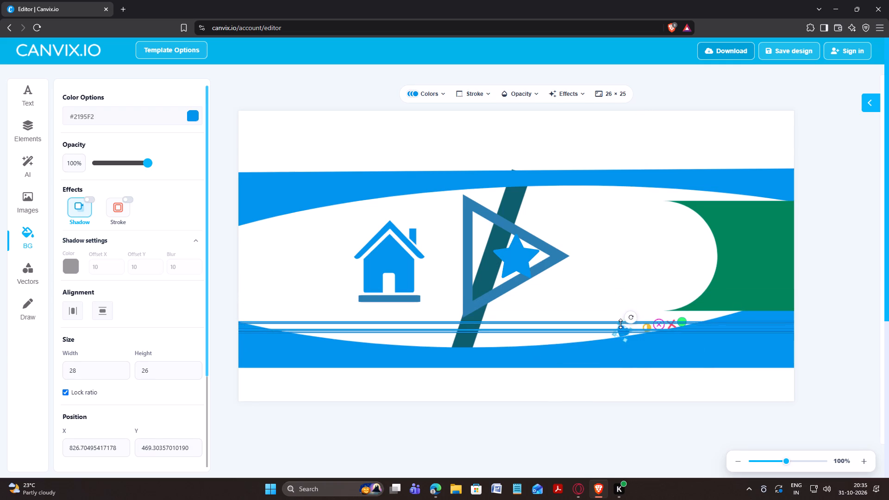
left_click_drag(620, 324, 621, 325)
Recolor the small heart red, #f22121.
left_click(427, 93)
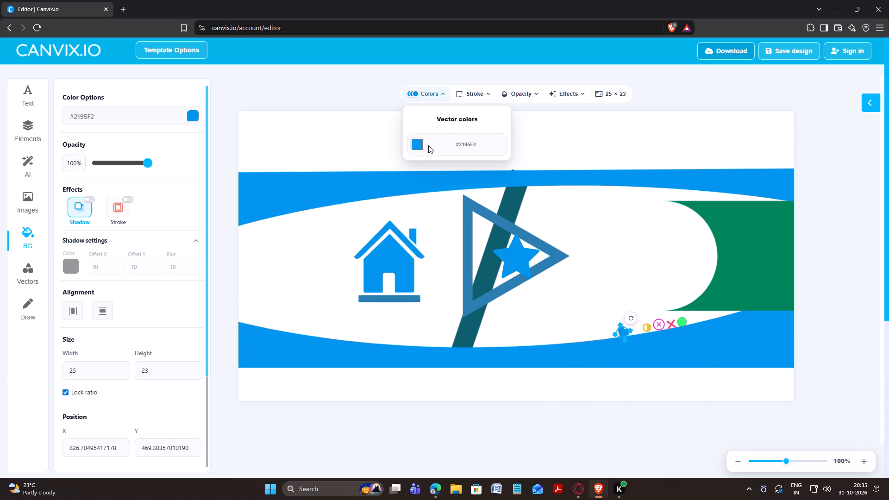
left_click(414, 146)
left_click_drag(476, 226, 456, 229)
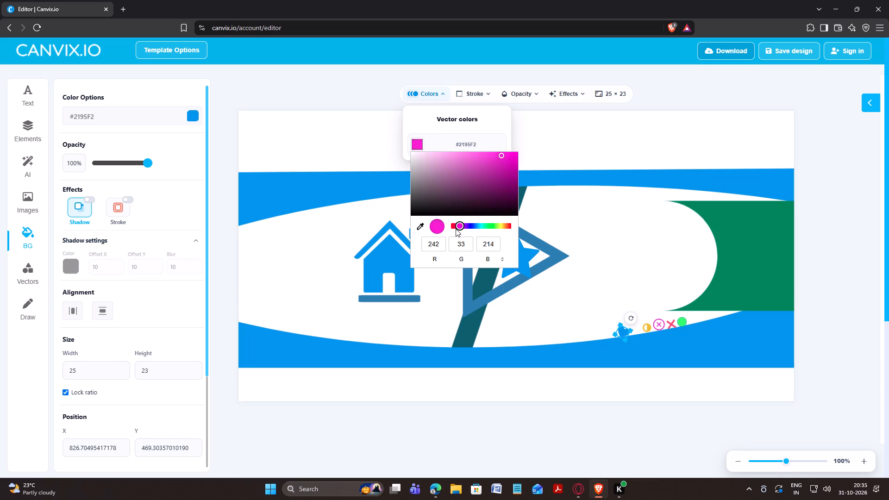
left_click_drag(456, 229, 534, 229)
left_click_drag(500, 150, 509, 154)
Reduce the red heart to about 20 × 18 and move it directly beside the yellow half-filled circle.
left_click(630, 329)
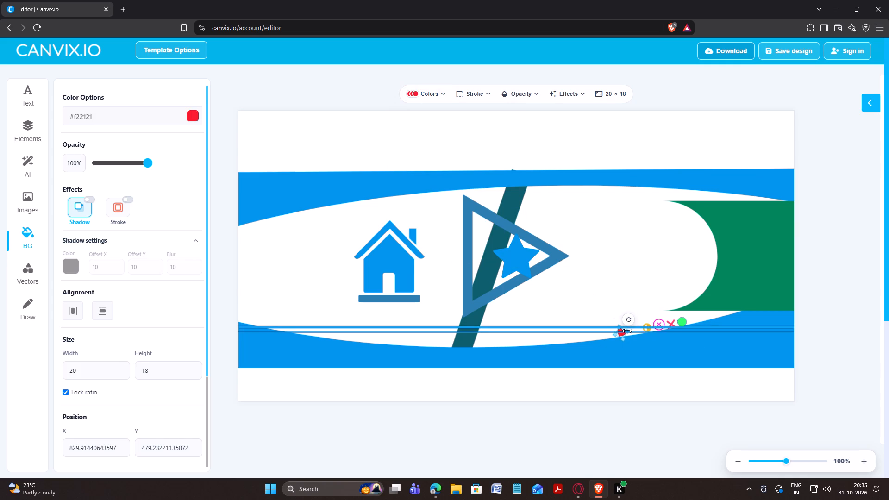
left_click_drag(621, 333, 637, 331)
left_click(608, 306)
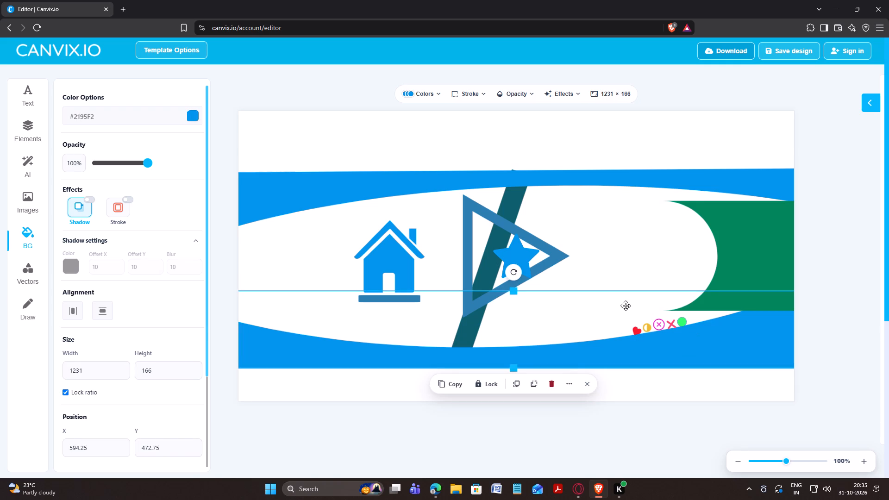
Move the hollow blue triangle away from the star and shrink it to about 29 × 34.
left_click(526, 257)
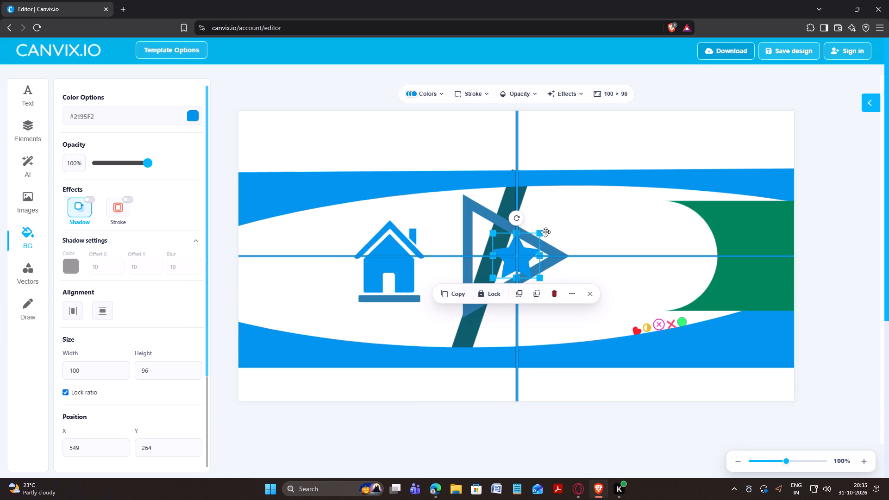
left_click_drag(543, 233, 614, 234)
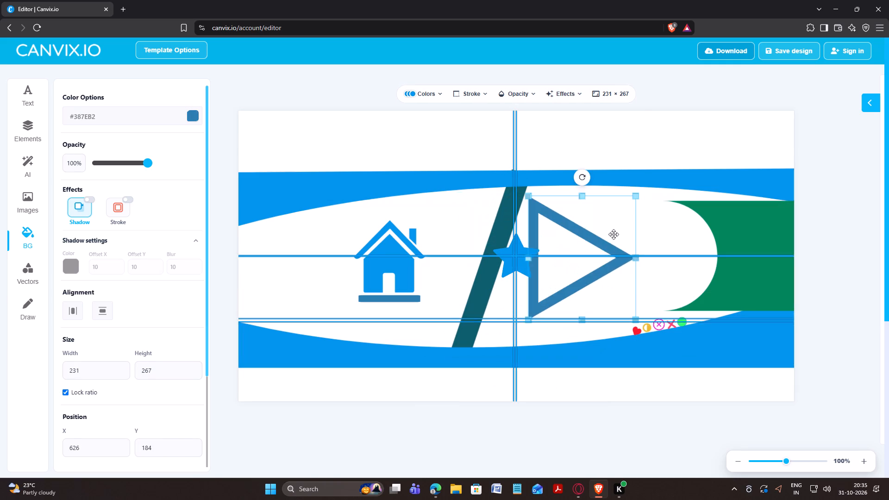
left_click_drag(614, 234, 601, 237)
left_click_drag(630, 199, 548, 289)
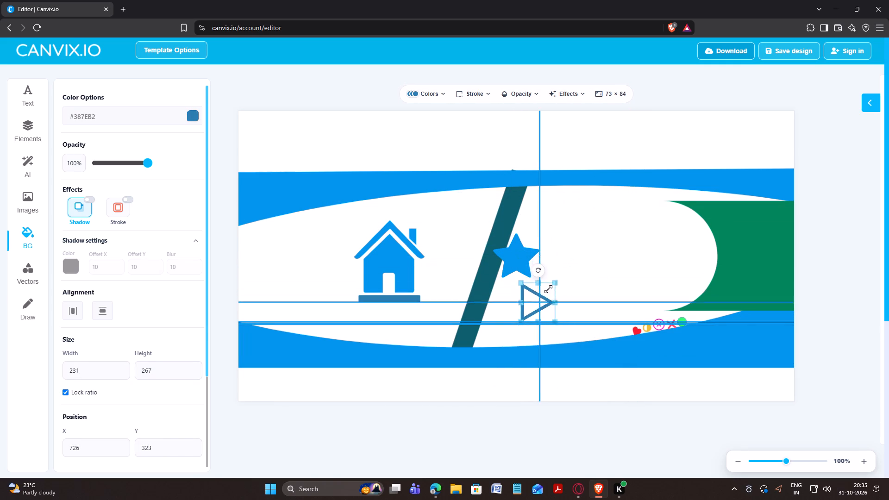
left_click_drag(548, 289, 533, 305)
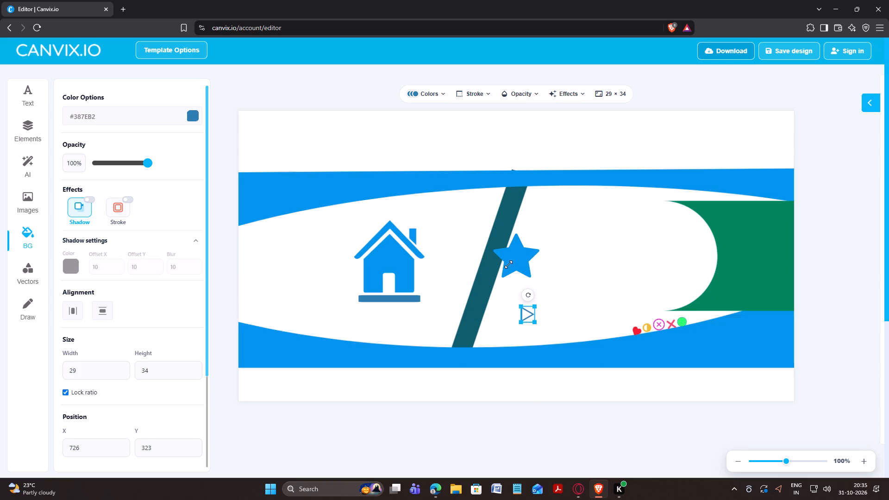
Recolor the small hollow triangle dark olive, #4d4d23.
left_click(442, 94)
left_click(415, 143)
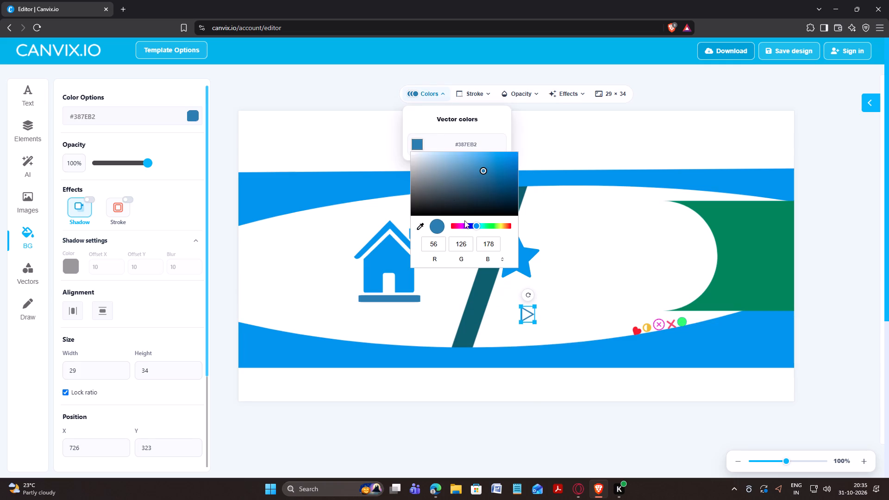
left_click_drag(473, 225, 491, 226)
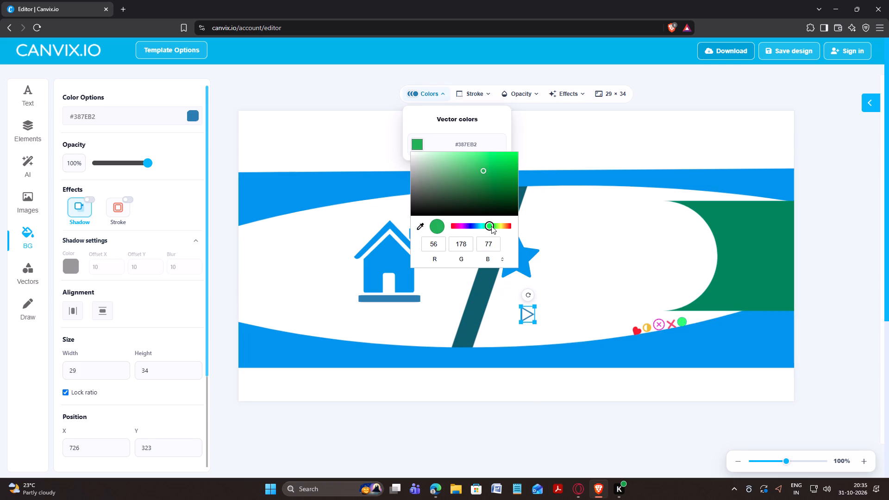
left_click_drag(491, 226, 501, 226)
left_click_drag(495, 170, 517, 151)
left_click(416, 146)
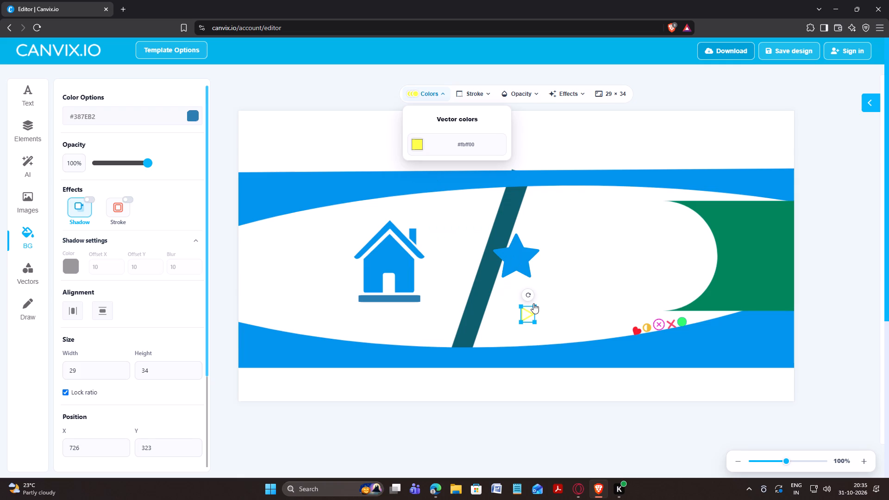
left_click(416, 142)
left_click_drag(484, 184, 470, 196)
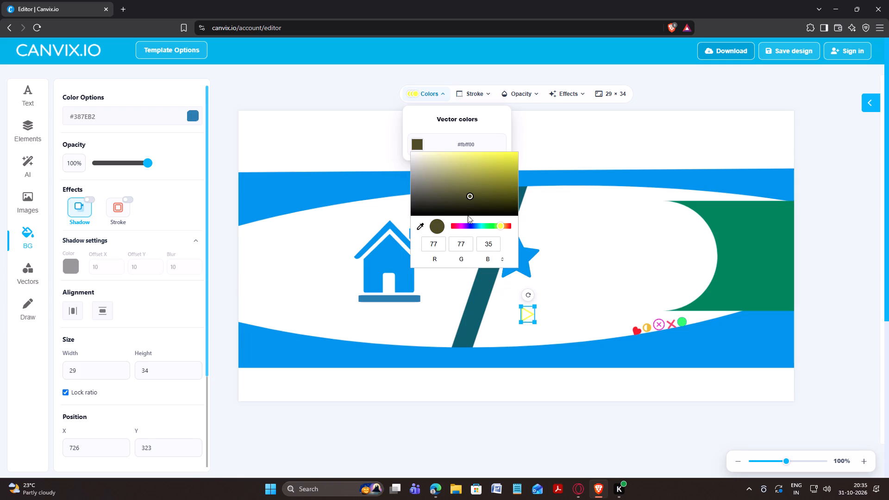
left_click(423, 143)
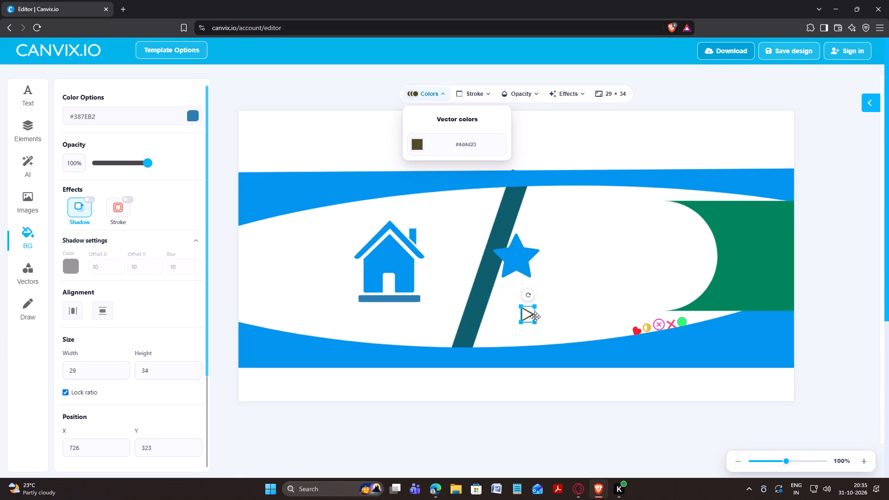
Shrink the olive triangle to about 19 × 21.
left_click_drag(534, 307, 528, 312)
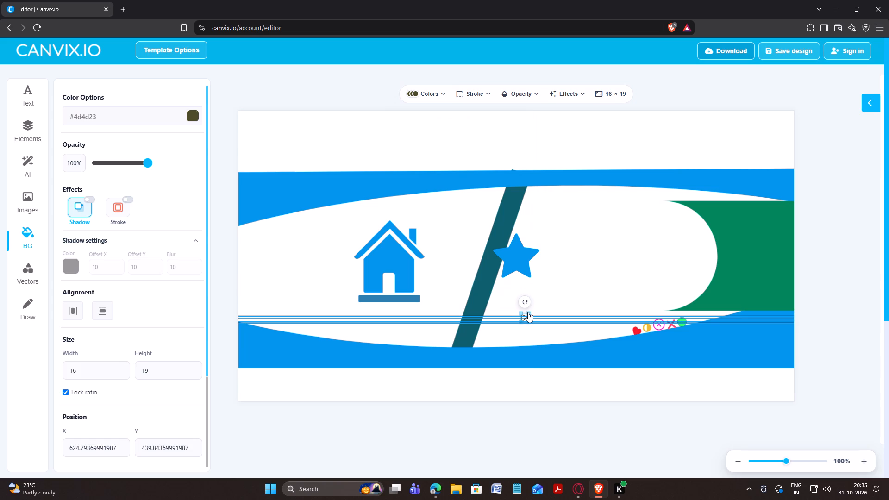
left_click_drag(528, 312, 529, 312)
Move the olive triangle just above the yellow half-filled circle on the lower wave and tilt it clockwise.
left_click_drag(526, 318, 607, 314)
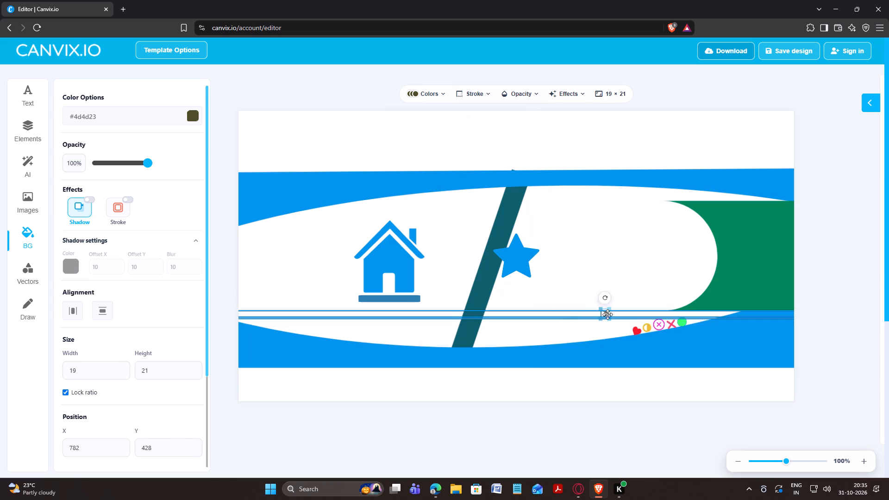
left_click_drag(607, 314, 646, 320)
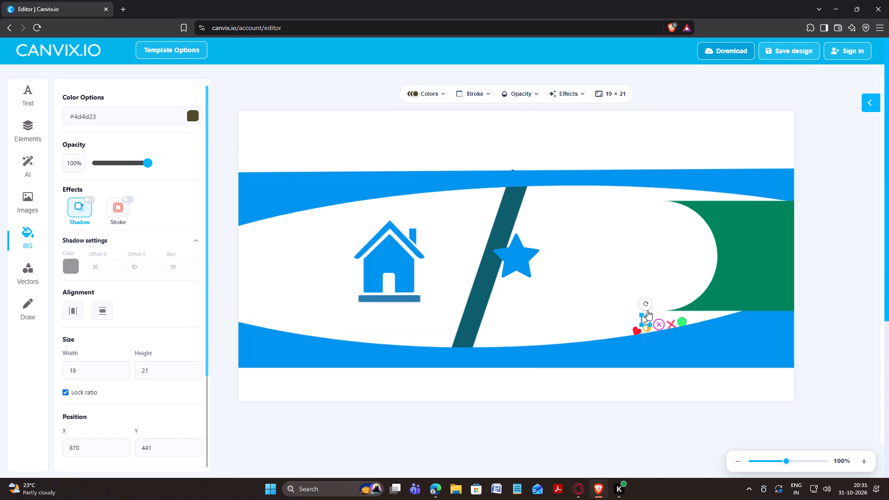
left_click_drag(645, 305, 657, 302)
left_click_drag(657, 302, 657, 302)
left_click(646, 321)
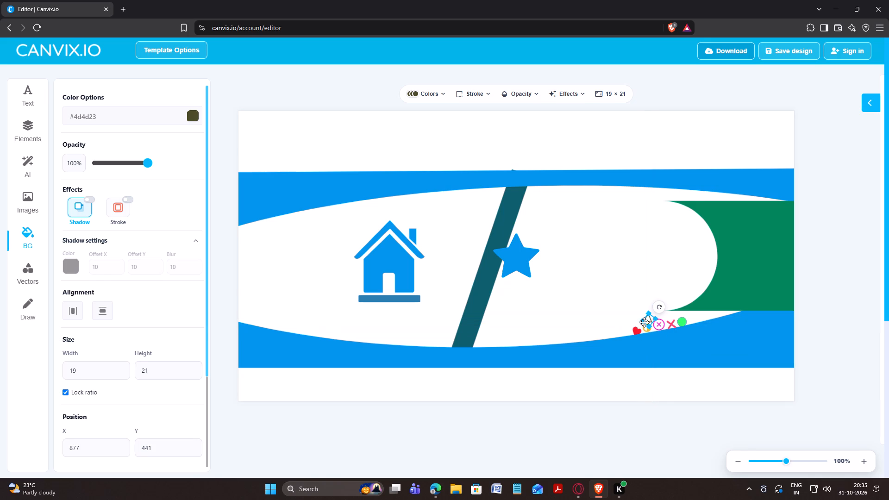
left_click(651, 320)
left_click(609, 296)
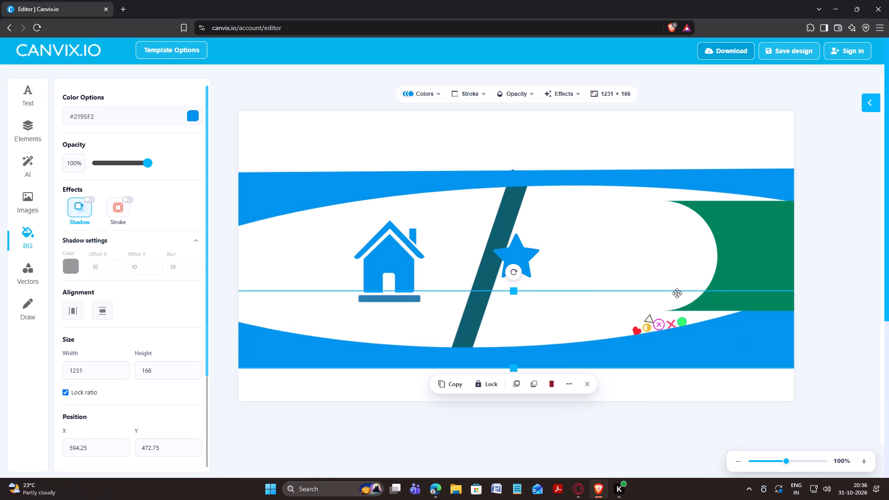
Shrink the blue star to about 22 × 21 and move it into the white area to the right of the teal slanted bar.
left_click(510, 256)
left_click_drag(541, 232, 532, 240)
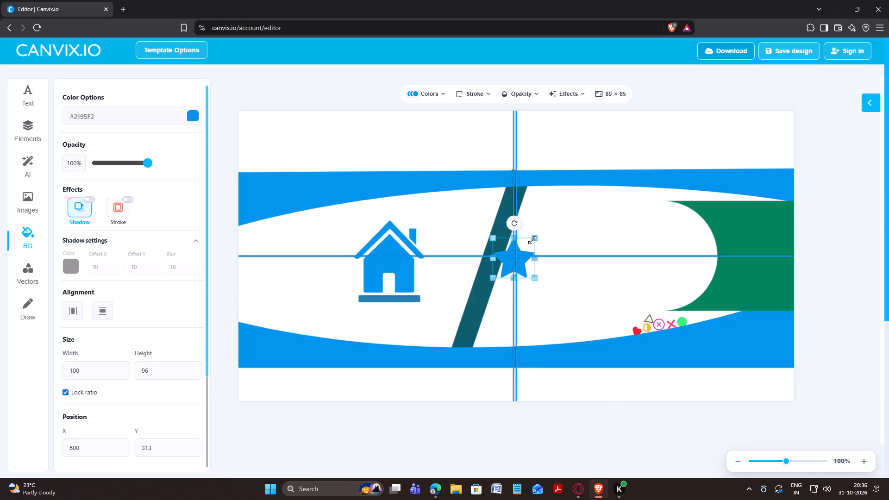
left_click_drag(532, 240, 505, 264)
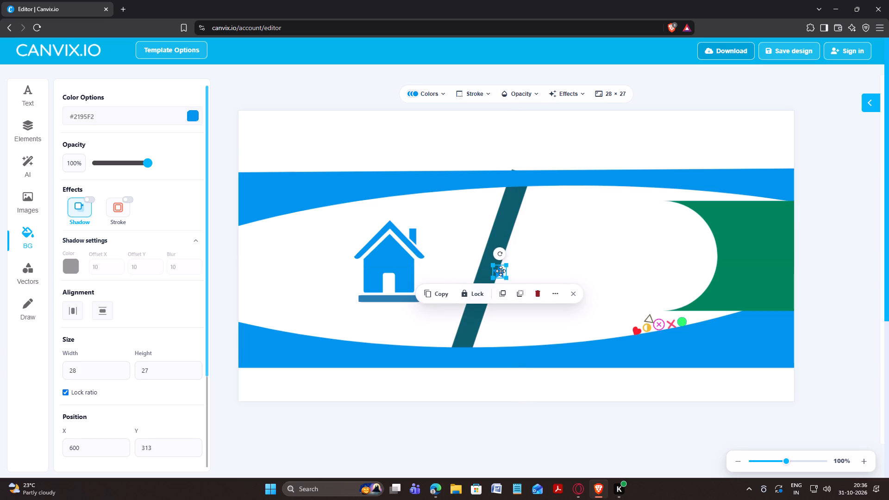
left_click_drag(501, 271, 559, 271)
left_click(563, 265)
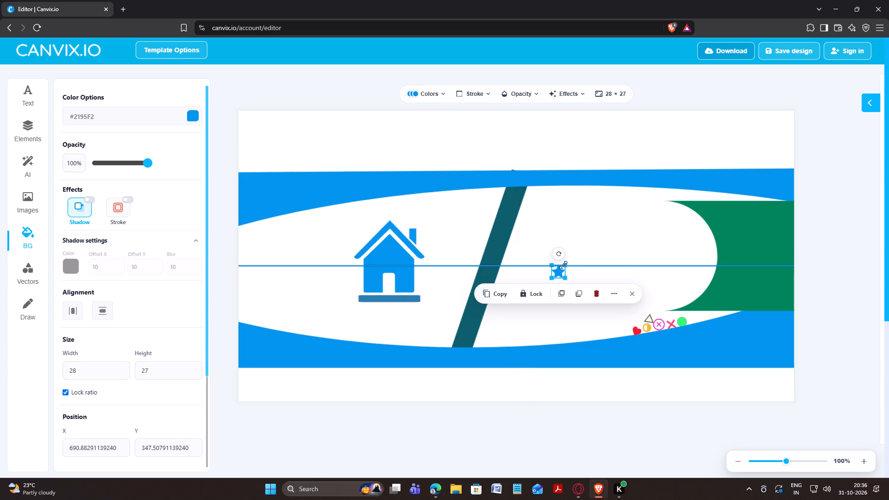
Recolor the small star orange, #f28621.
left_click(435, 96)
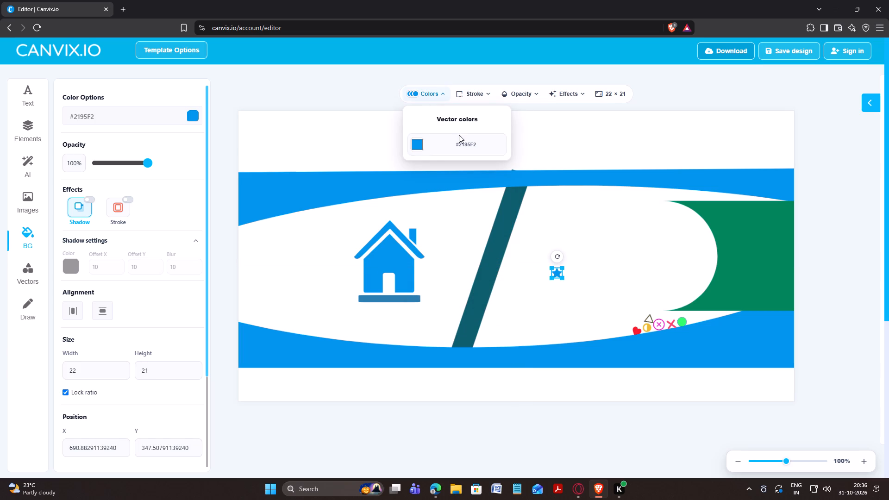
left_click(416, 149)
left_click_drag(490, 225, 504, 228)
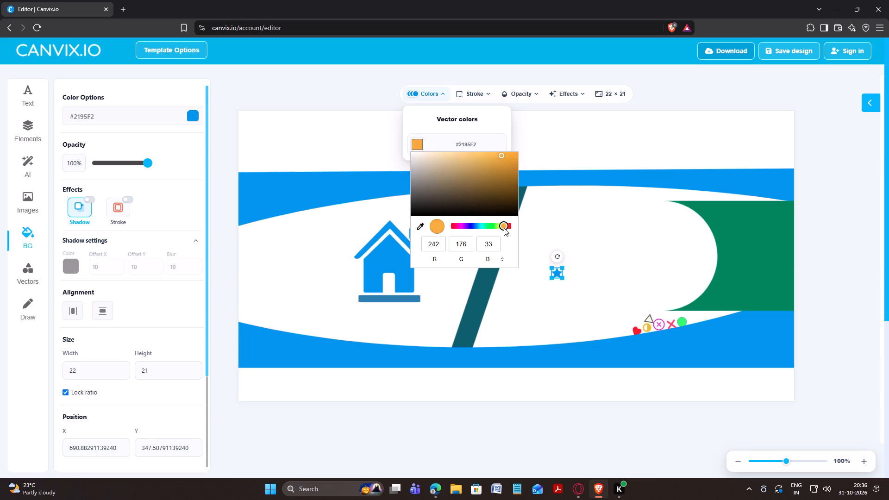
left_click_drag(504, 228, 506, 228)
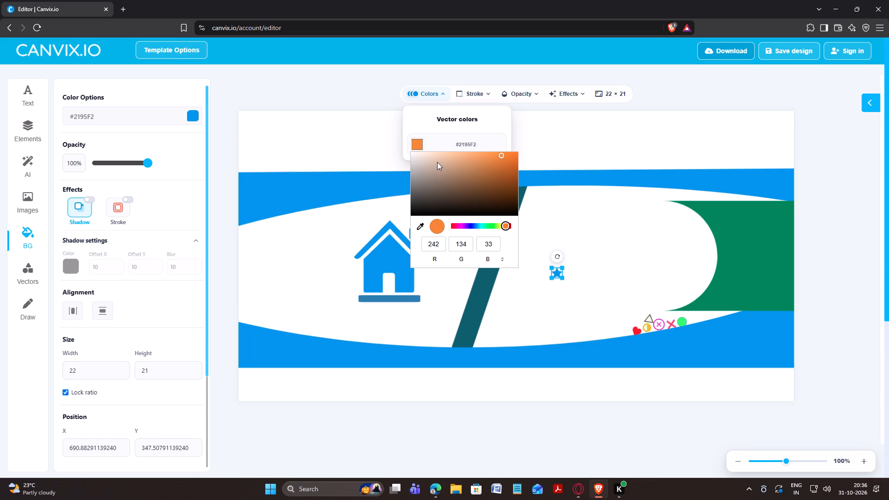
left_click(418, 144)
Move the orange star above the gap between the circled cross and the red cross, tilting it slightly clockwise.
left_click_drag(558, 273, 560, 273)
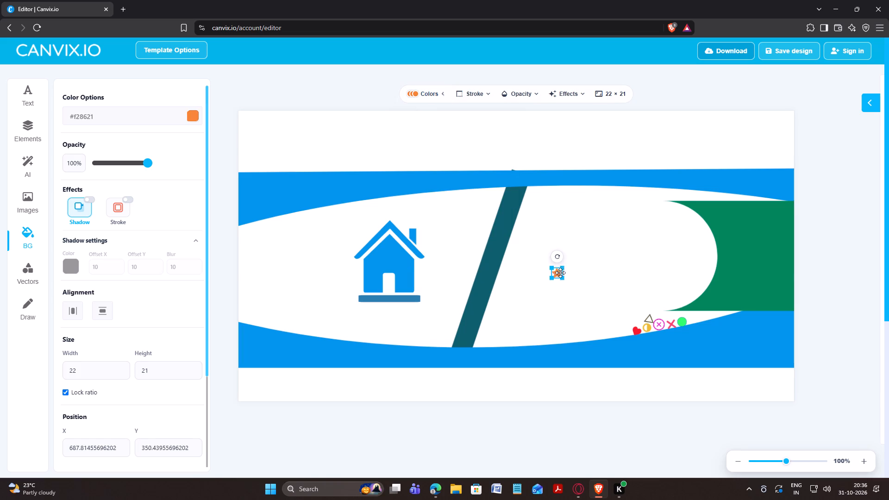
left_click_drag(560, 273, 665, 314)
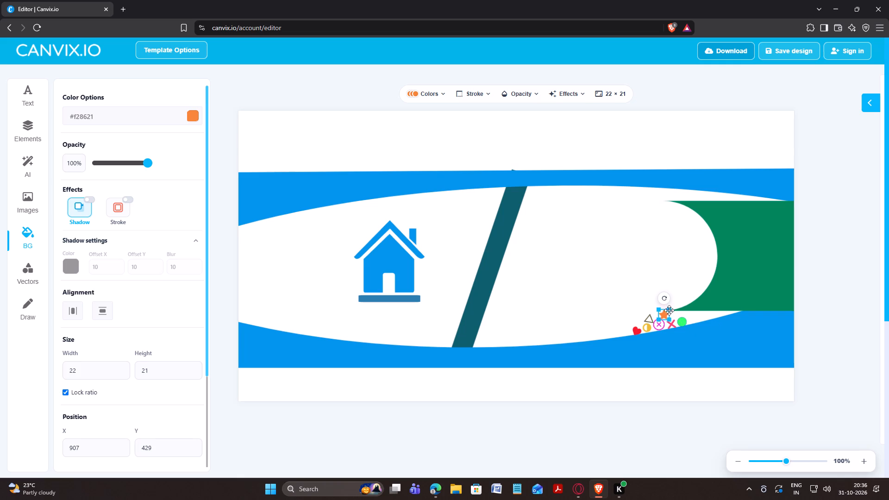
left_click_drag(665, 296, 673, 296)
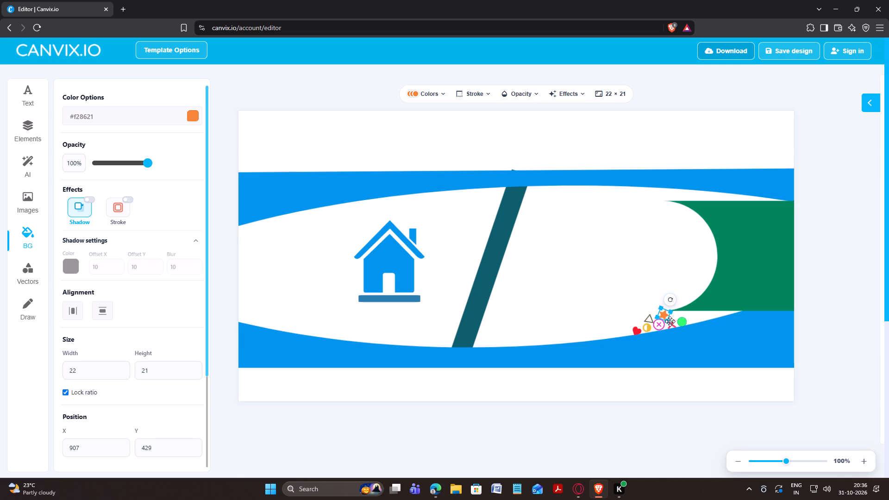
left_click(664, 317)
left_click(606, 275)
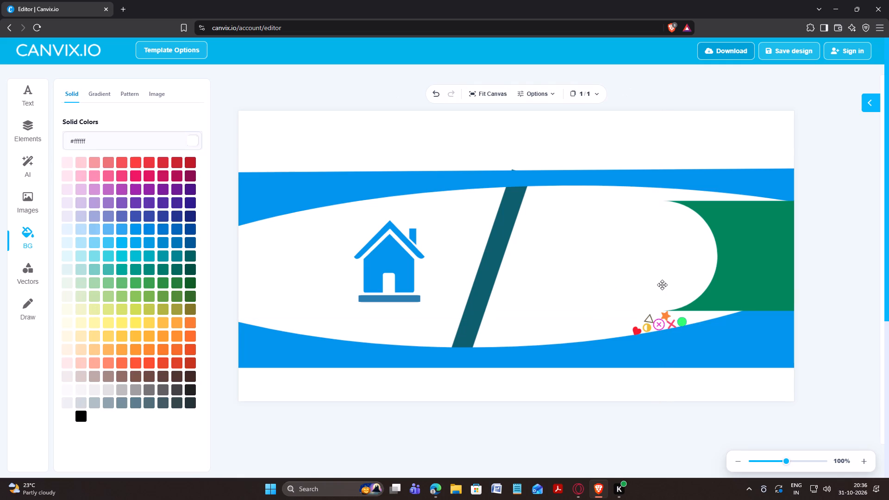
left_click(644, 291)
left_click(594, 262)
Reduce the house icon to about 136 × 139.
left_click(388, 275)
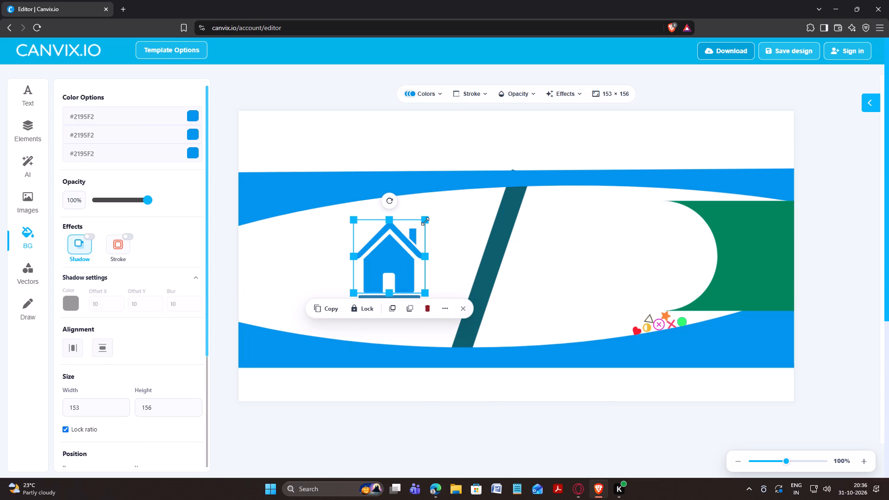
left_click_drag(425, 221, 420, 231)
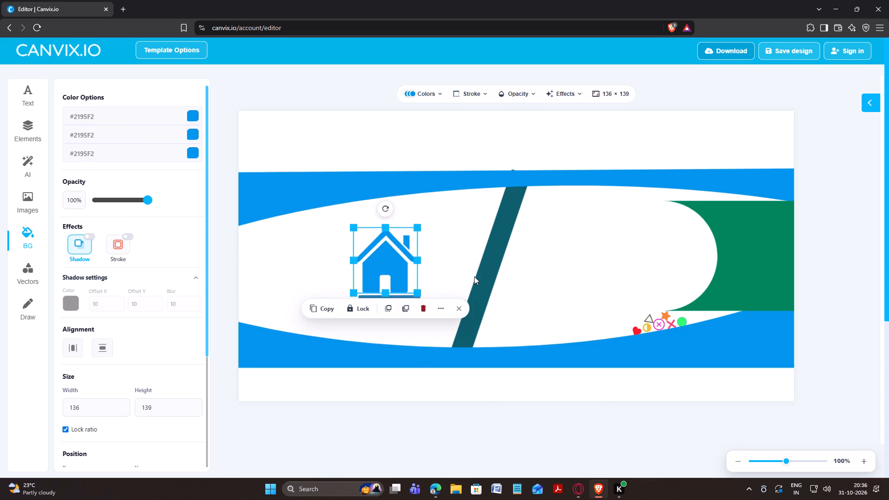
left_click(474, 276)
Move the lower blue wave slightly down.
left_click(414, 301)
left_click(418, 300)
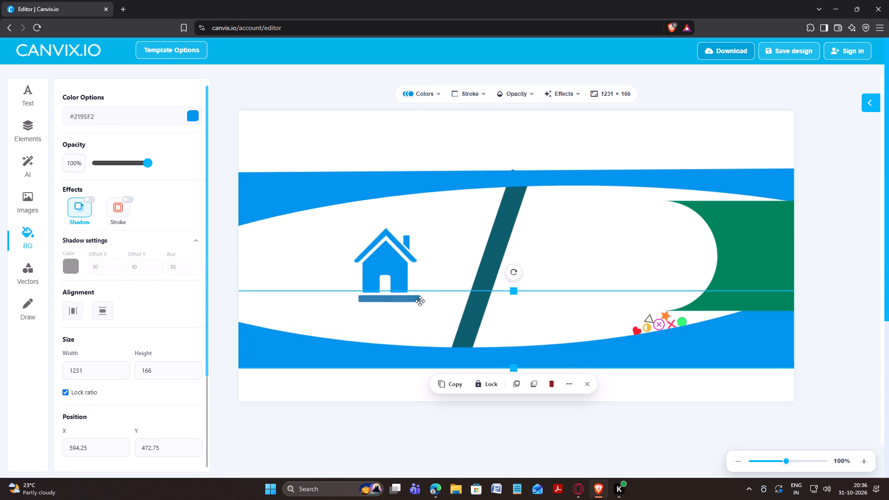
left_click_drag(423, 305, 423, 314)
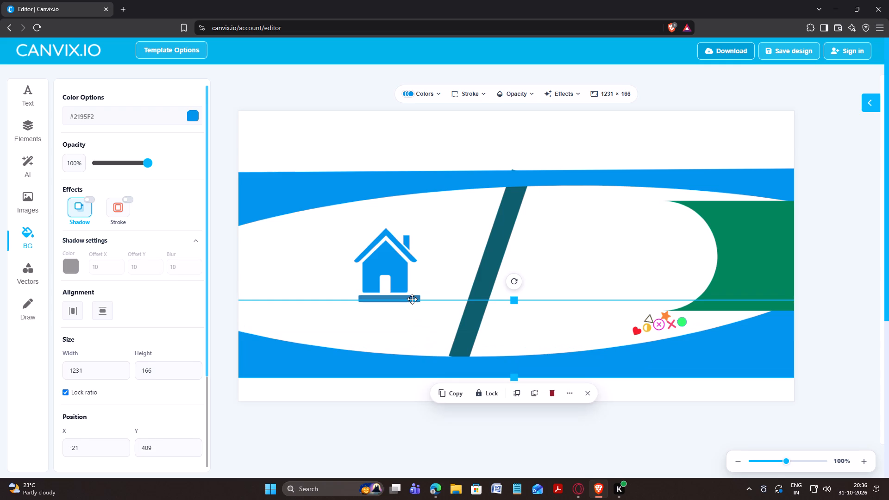
Shorten the blue base bar under the house from its right end to suit the smaller house.
left_click(412, 299)
left_click_drag(420, 299, 416, 299)
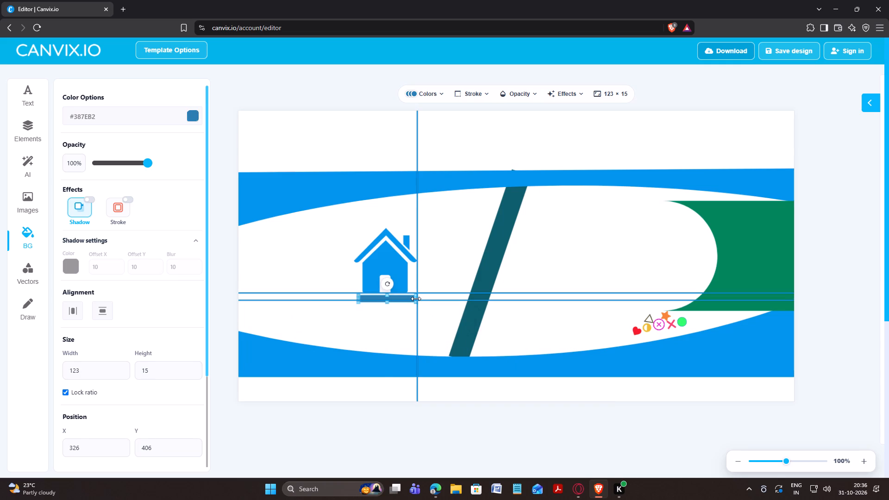
left_click_drag(416, 299, 413, 299)
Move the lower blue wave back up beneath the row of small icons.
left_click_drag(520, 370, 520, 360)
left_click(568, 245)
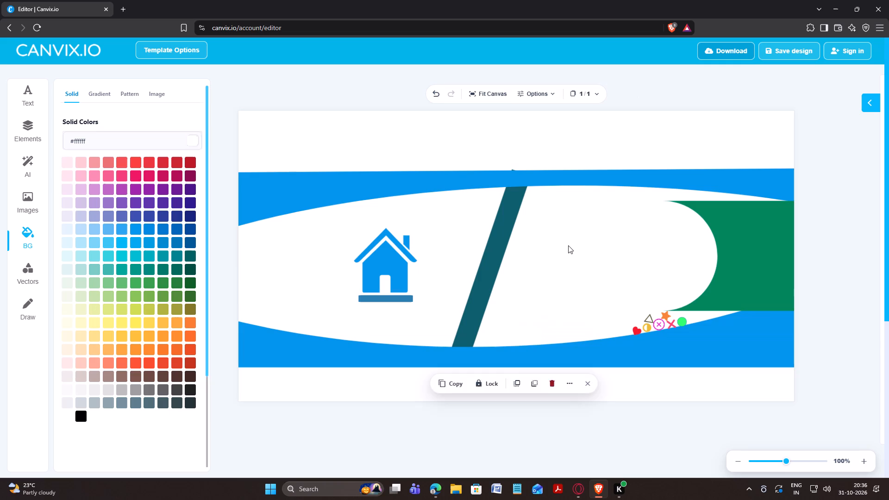
Add the straight green brush-stroke divider along the base of the house and shorten it to about the house's width.
left_click(31, 280)
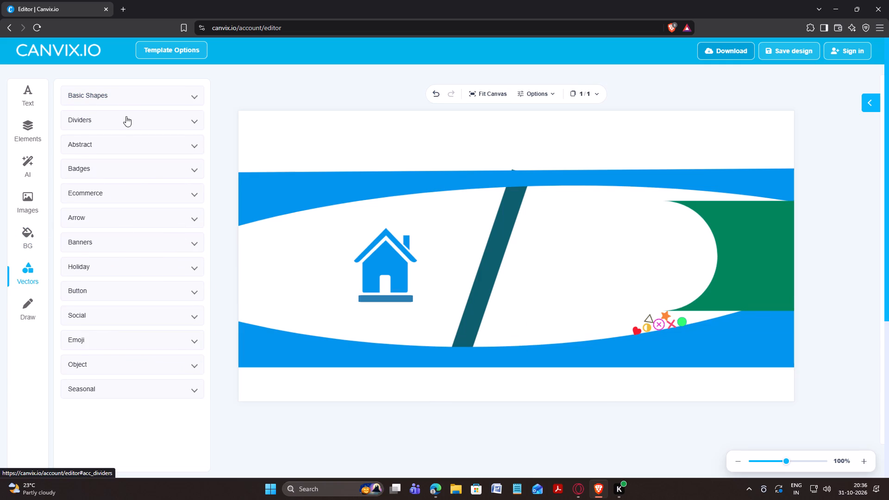
left_click(132, 117)
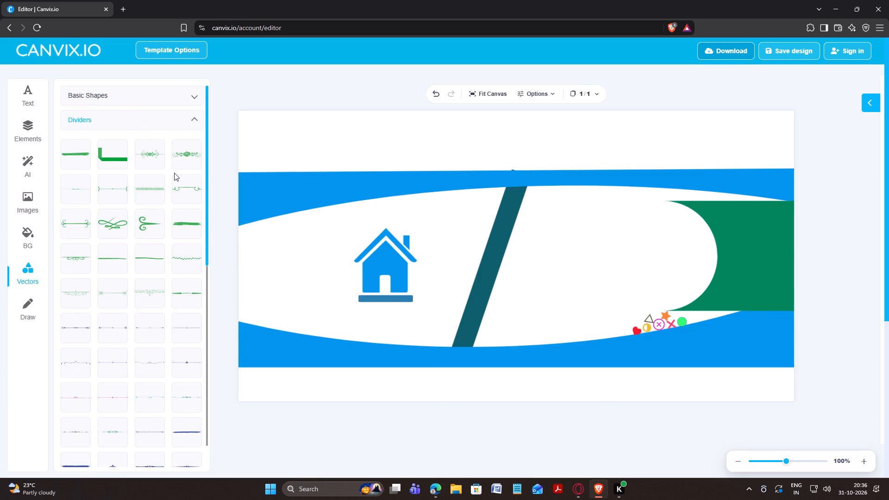
left_click(70, 154)
left_click_drag(523, 256, 460, 277)
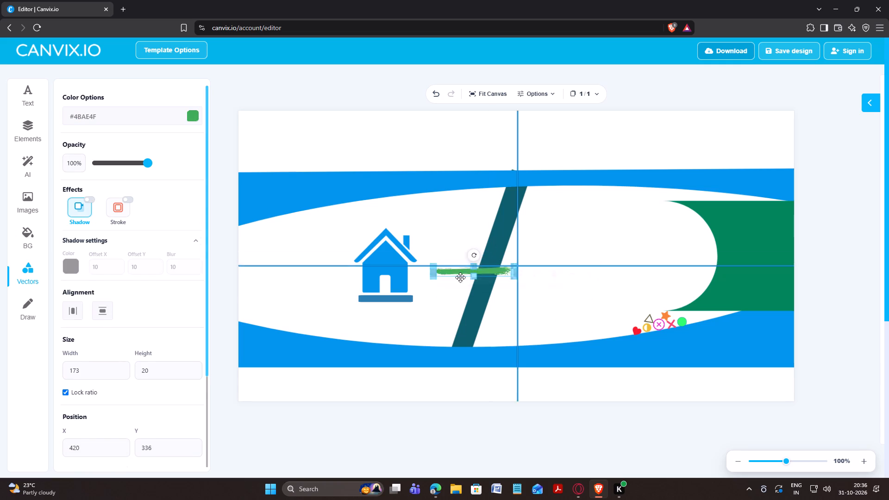
left_click_drag(460, 277, 401, 294)
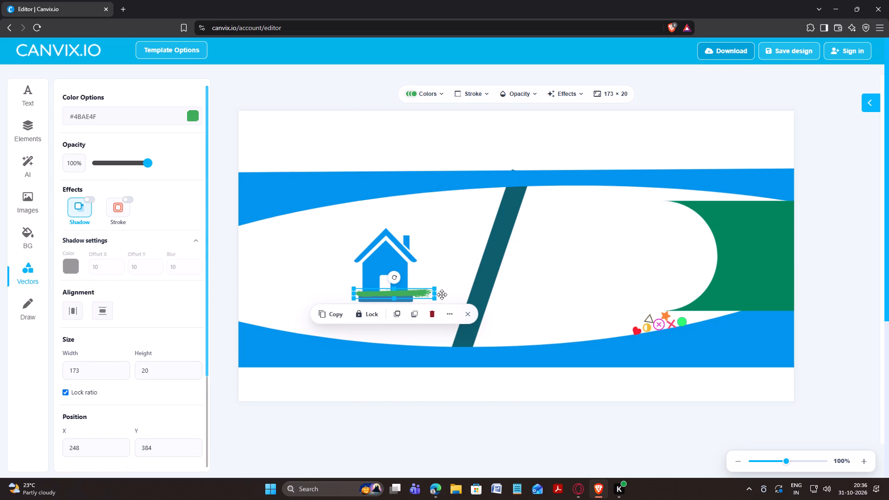
left_click_drag(434, 294, 418, 294)
left_click(565, 263)
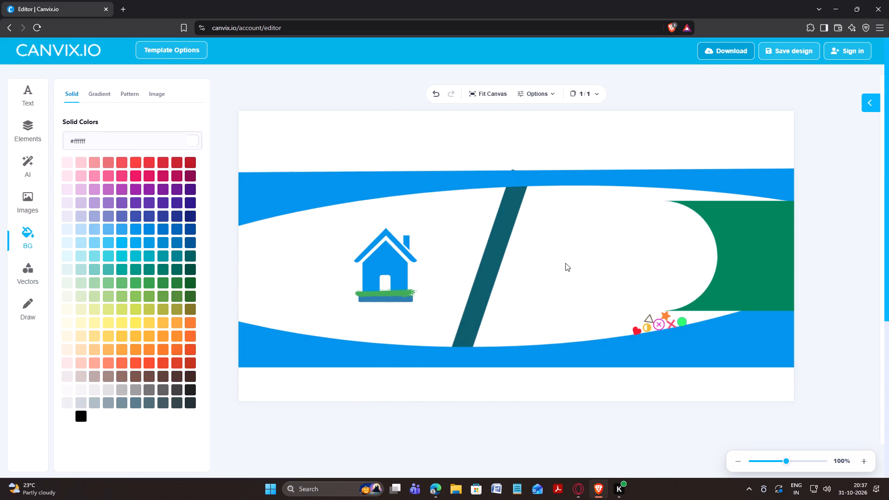
Add the indigo divider with two central curls and place it at the left end of the upper blue wave.
left_click(26, 274)
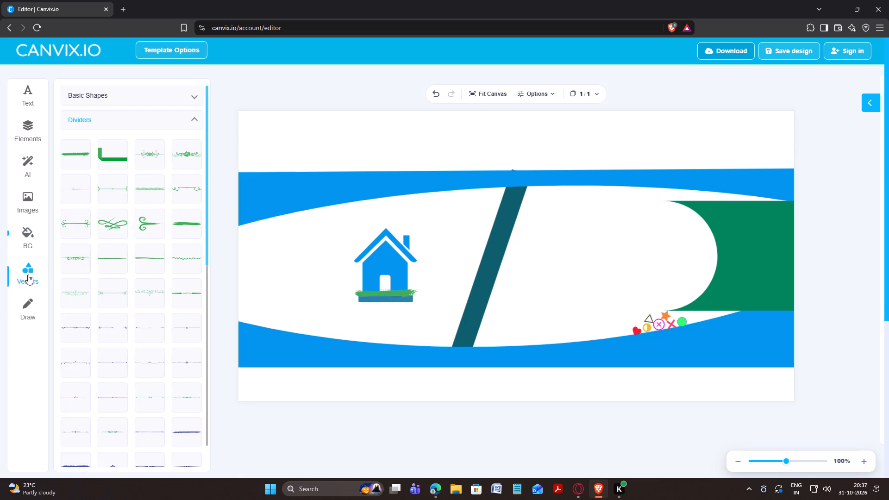
left_click(99, 95)
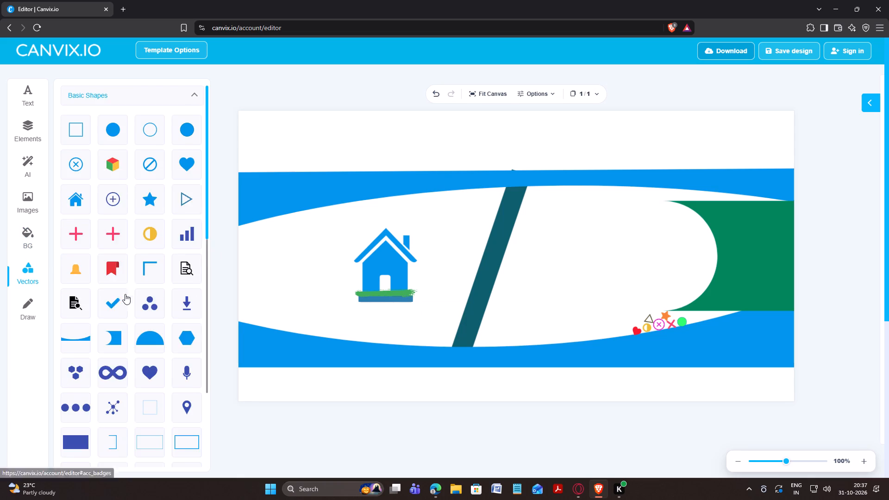
scroll(133, 297, "down", 5)
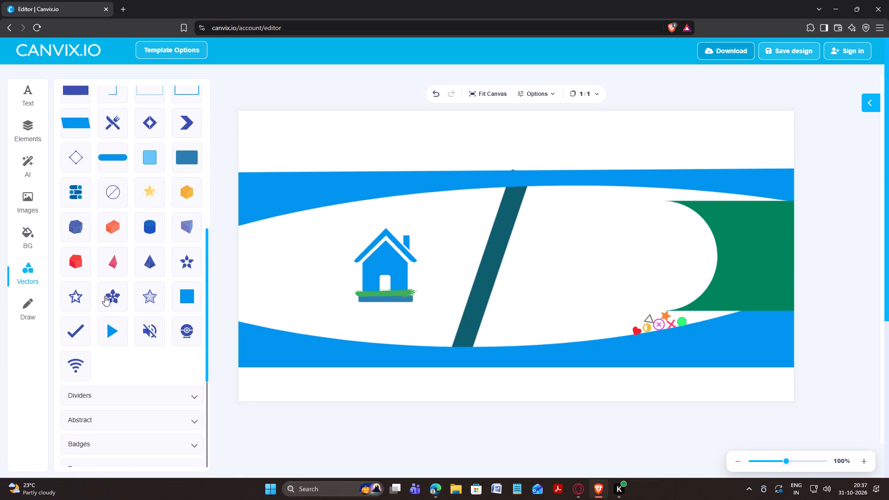
scroll(134, 284, "up", 3)
scroll(134, 284, "down", 5)
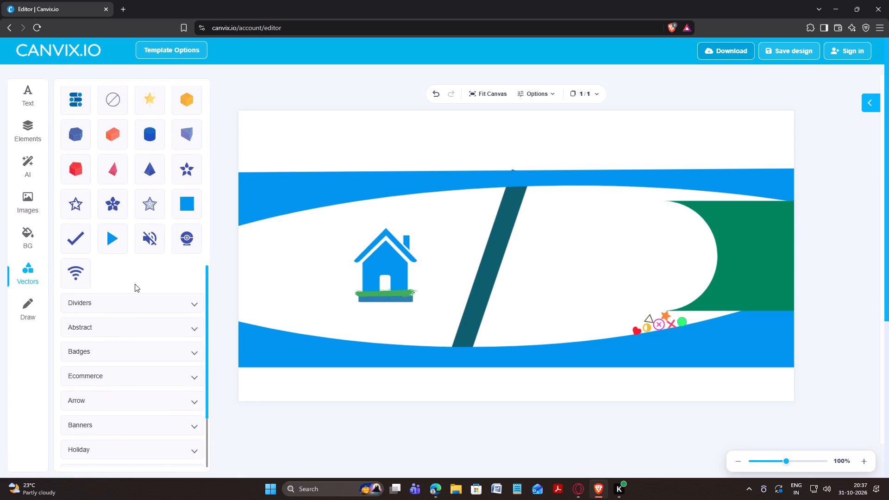
scroll(135, 284, "down", 2)
left_click(170, 188)
scroll(169, 235, "down", 2)
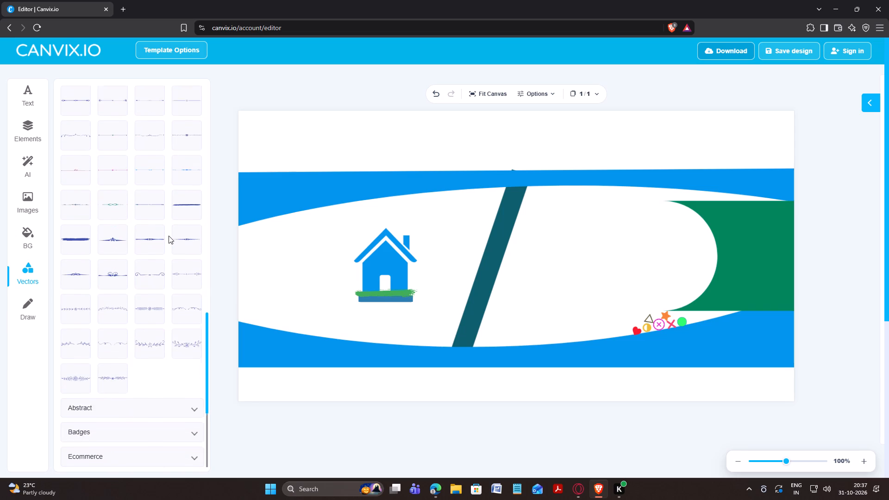
scroll(168, 237, "down", 4)
scroll(166, 238, "up", 2)
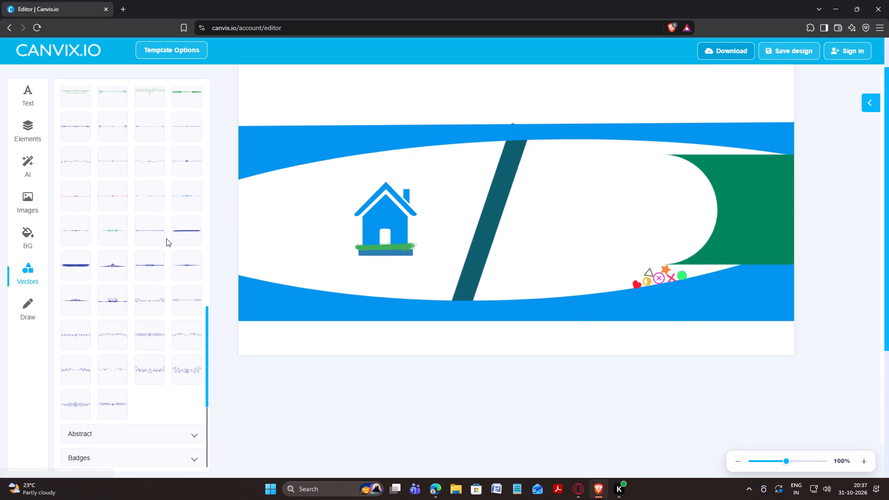
left_click(111, 305)
left_click_drag(528, 216, 418, 143)
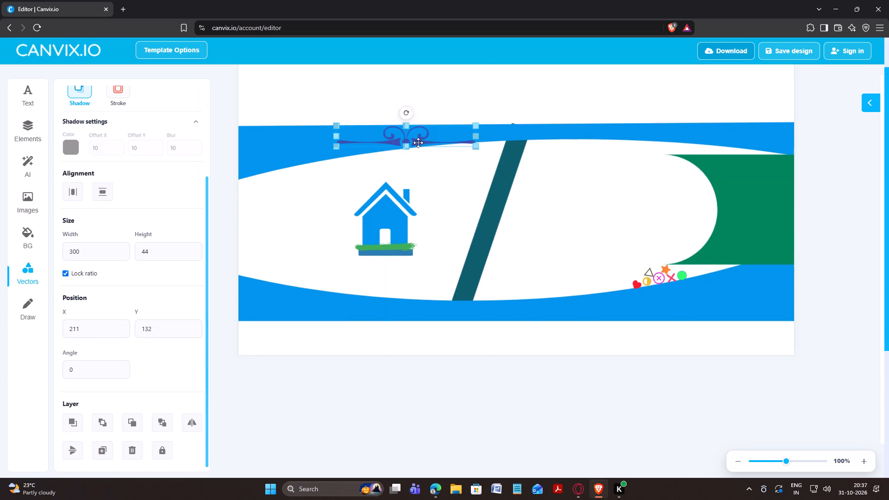
left_click_drag(418, 143, 328, 144)
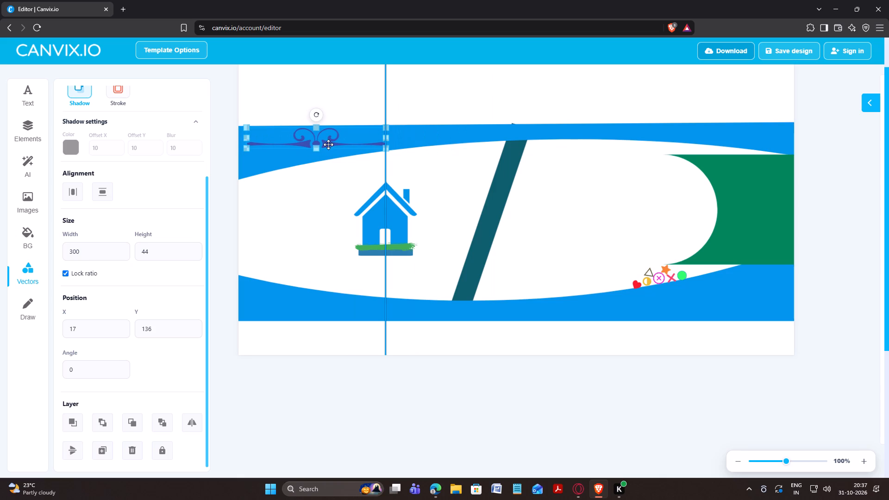
left_click_drag(328, 144, 324, 145)
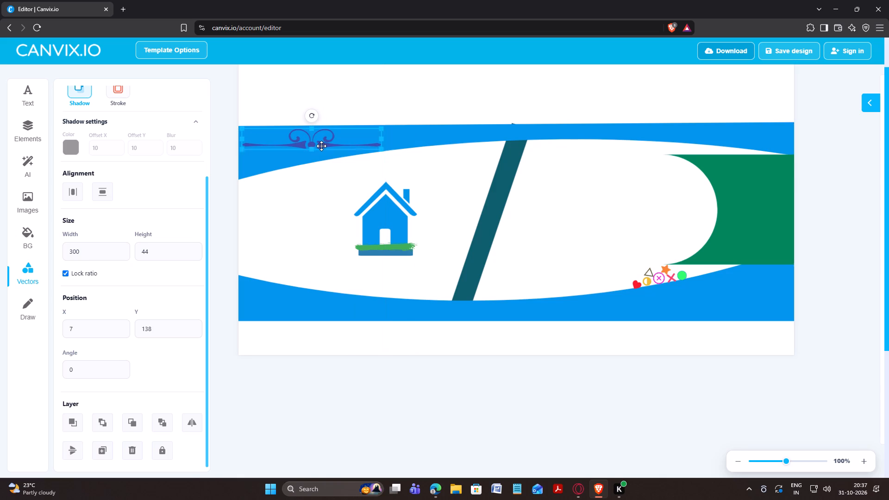
Reduce the curled divider on the upper wave to about 244 × 35.
left_click_drag(380, 129, 353, 130)
left_click(353, 130)
scroll(572, 257, "up", 2)
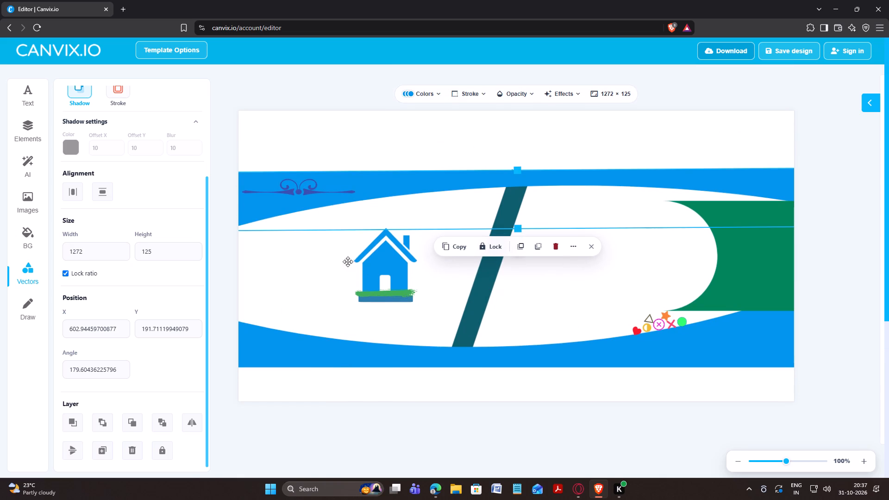
left_click(312, 248)
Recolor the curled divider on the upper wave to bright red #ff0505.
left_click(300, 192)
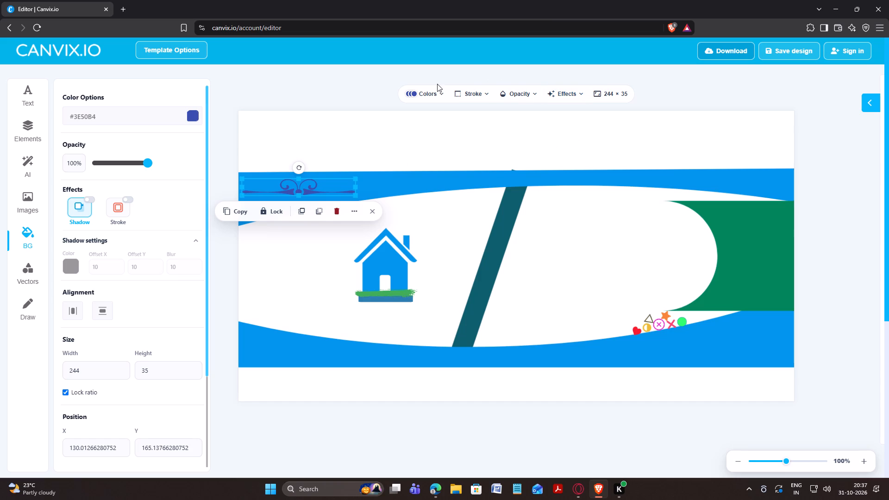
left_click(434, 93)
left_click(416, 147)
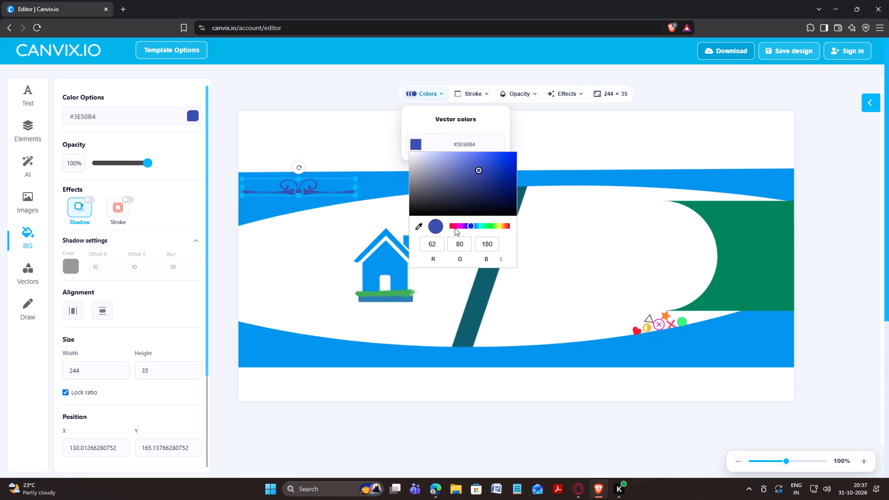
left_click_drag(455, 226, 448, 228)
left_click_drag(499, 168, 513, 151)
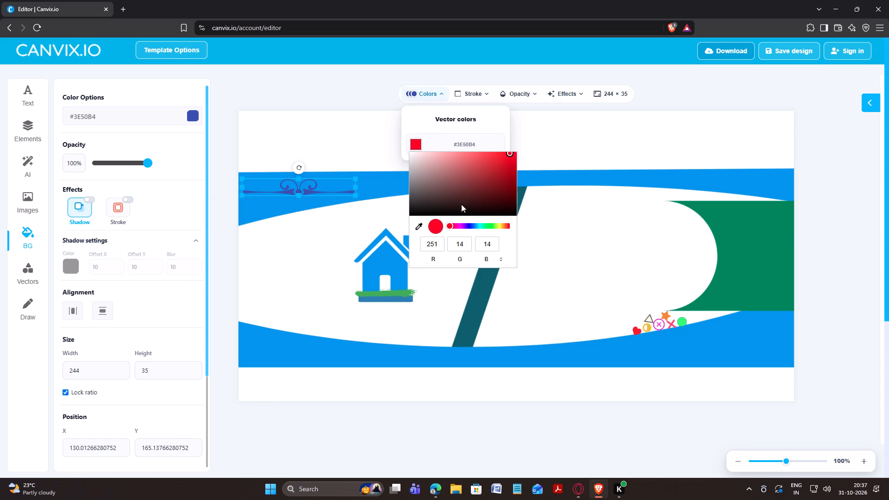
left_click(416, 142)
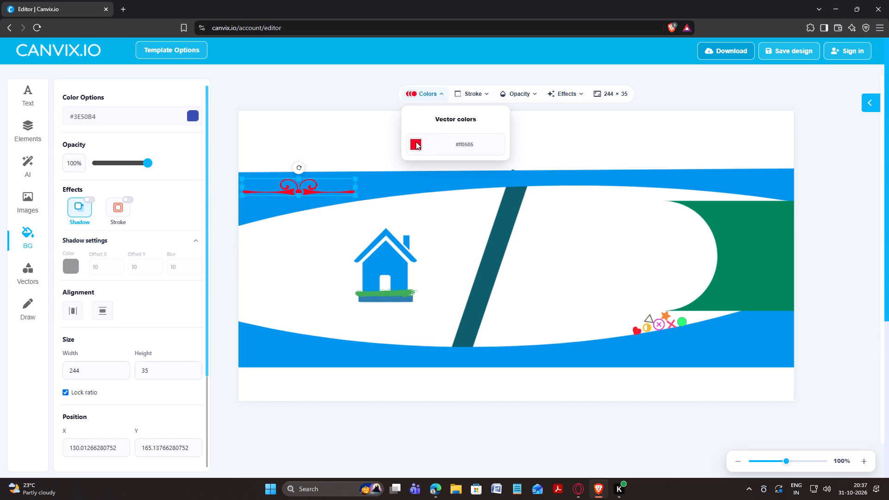
Recolor the curled divider on the upper wave to bright cyan.
left_click(422, 97)
left_click(422, 97)
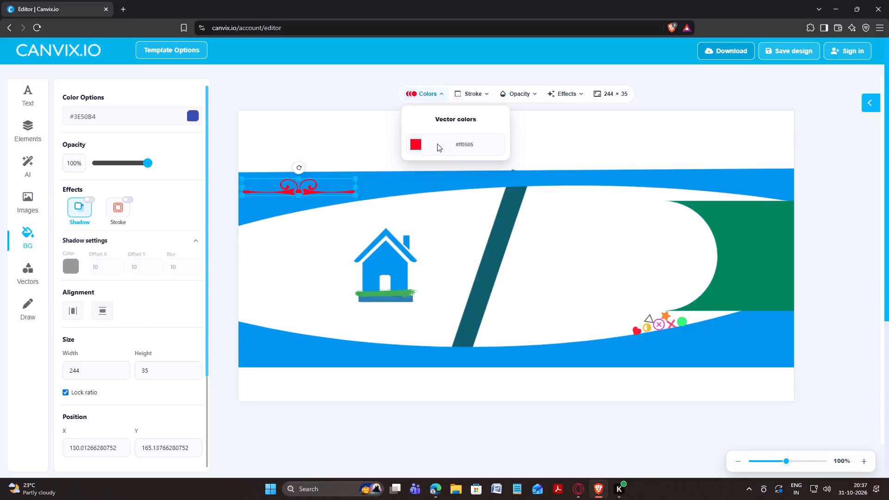
left_click(413, 144)
left_click_drag(486, 223, 489, 225)
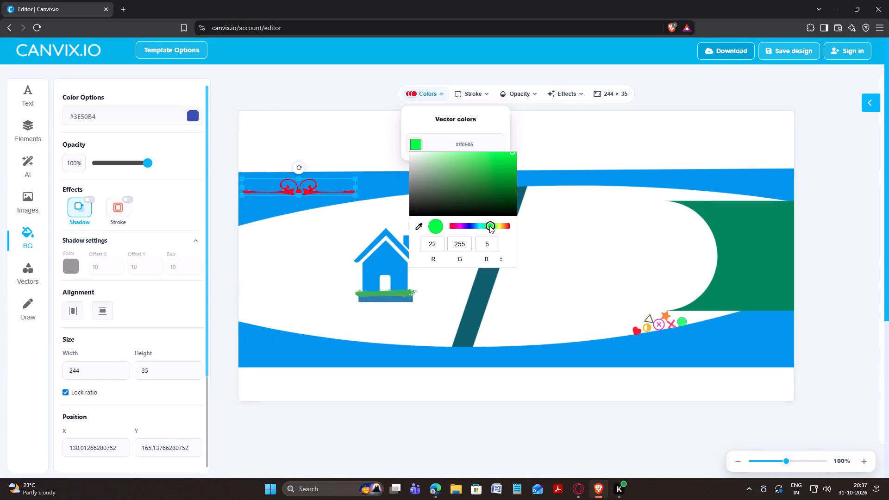
left_click_drag(489, 225, 480, 228)
left_click_drag(507, 158, 515, 141)
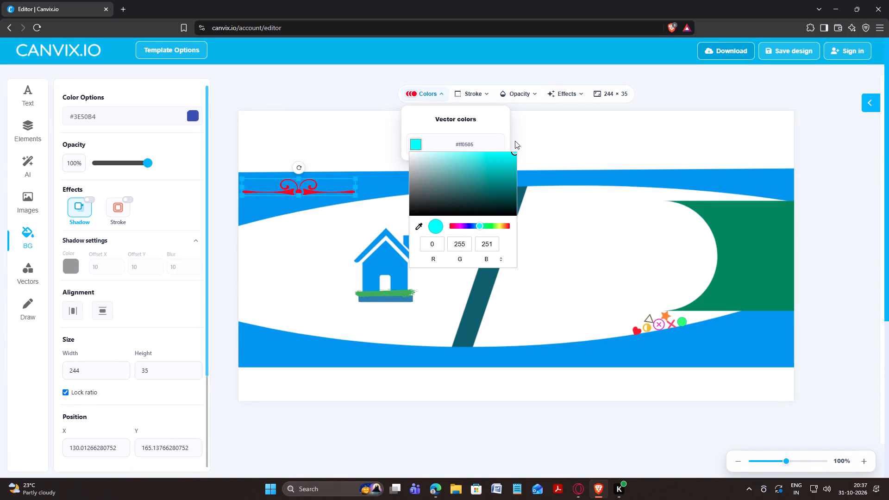
left_click_drag(515, 141, 515, 141)
left_click(426, 145)
left_click(431, 235)
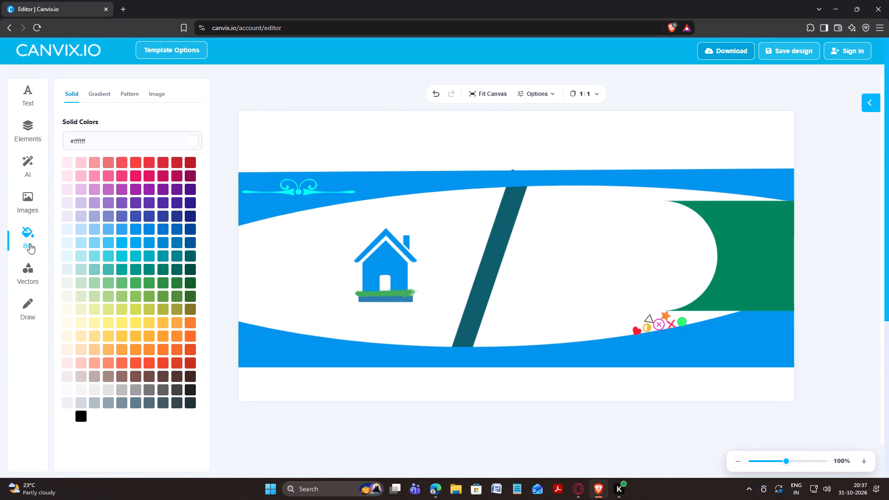
Add further copies of the same curled divider to the canvas in its default indigo.
left_click(28, 266)
left_click(113, 121)
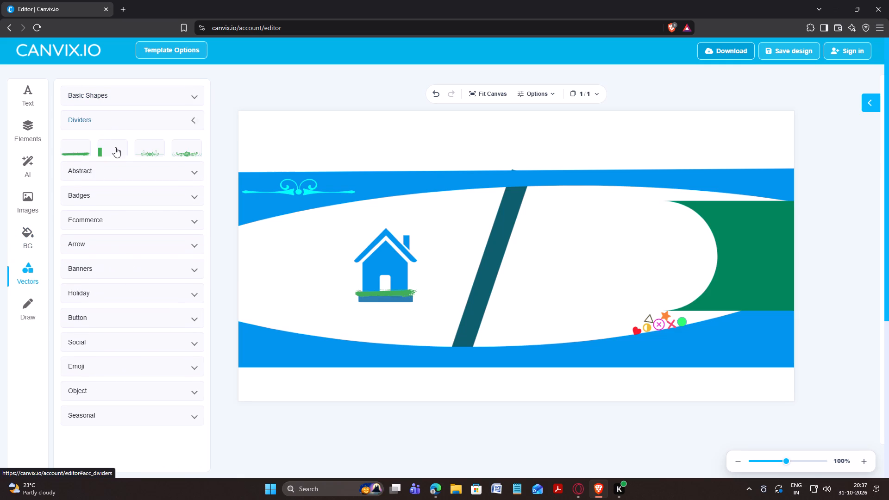
scroll(138, 192, "down", 2)
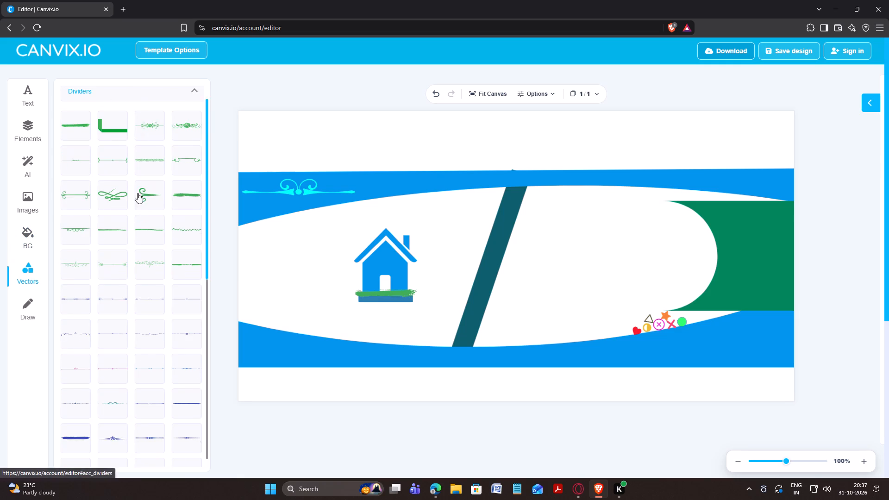
scroll(157, 330, "down", 1)
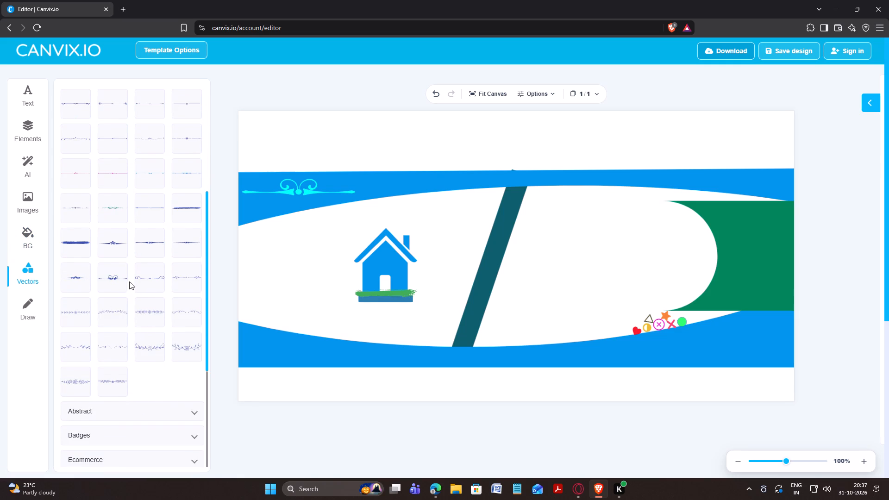
left_click_drag(116, 280, 721, 182)
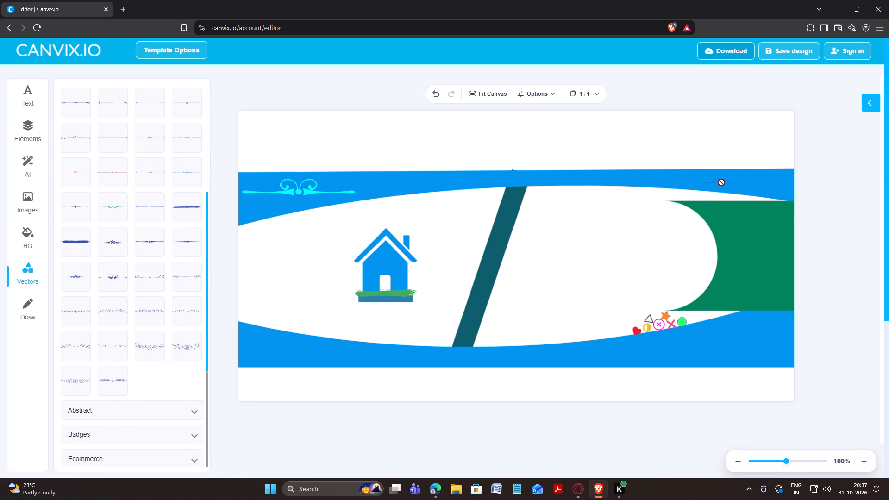
left_click_drag(721, 182, 732, 182)
left_click(114, 275)
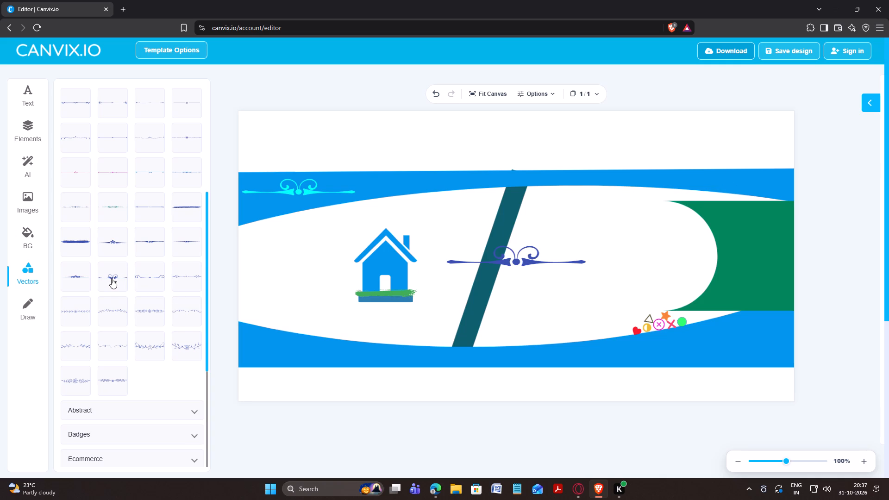
left_click(112, 278)
left_click(112, 278)
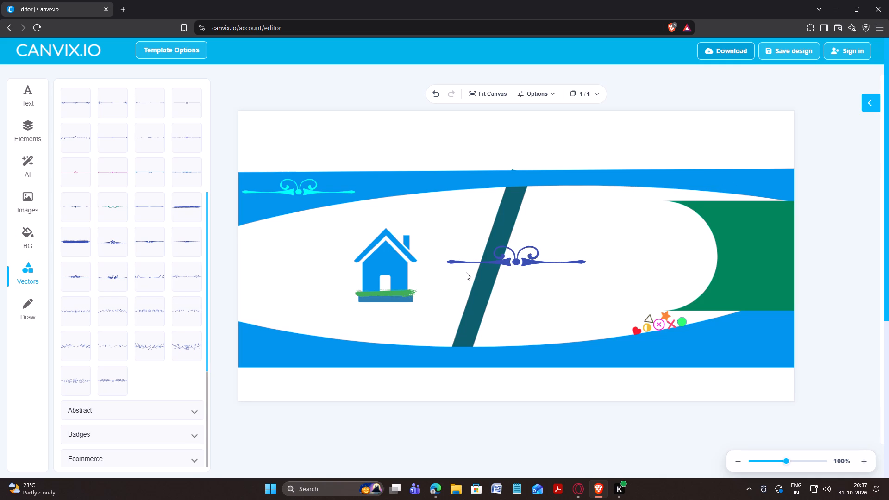
Place one indigo curled divider at the right end of the upper wave, reduced to about 235 × 34.
left_click_drag(521, 258, 677, 231)
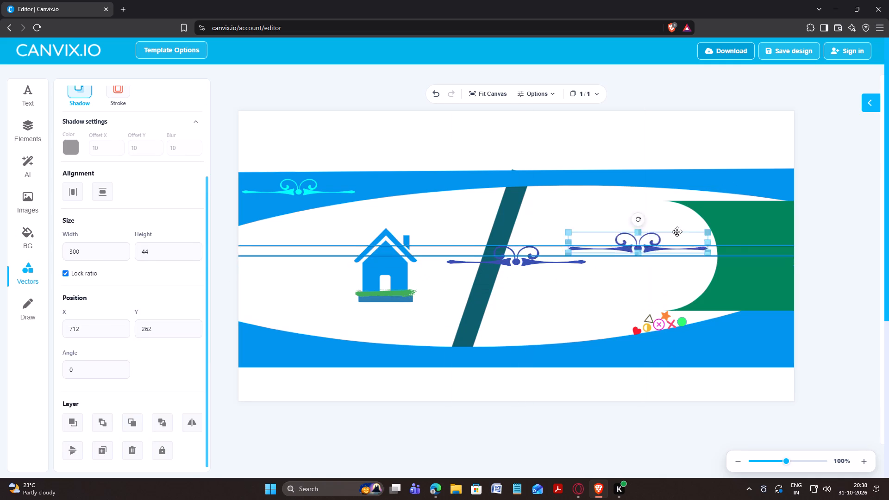
left_click_drag(677, 231, 725, 178)
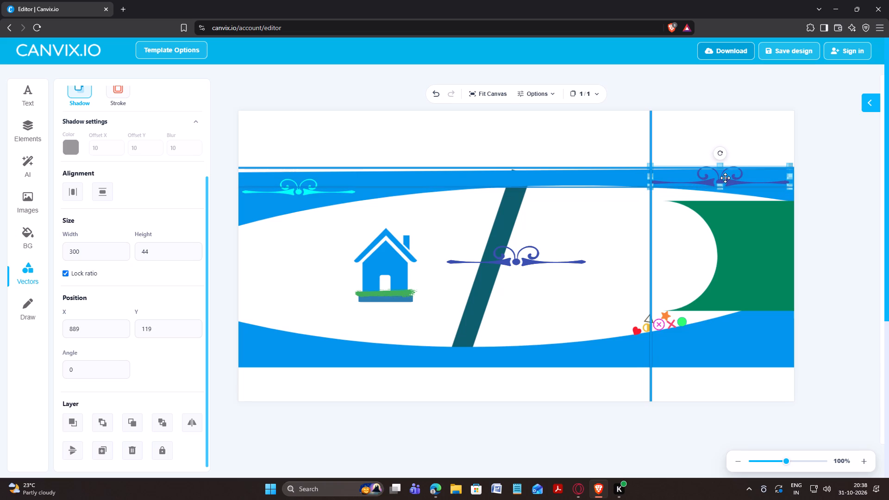
left_click_drag(725, 178, 723, 178)
left_click_drag(789, 165, 776, 170)
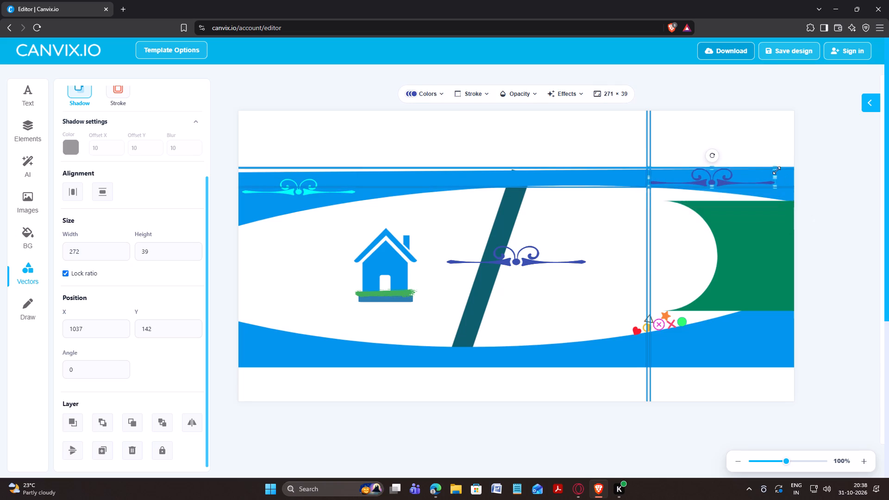
left_click_drag(776, 170, 764, 176)
left_click_drag(712, 182, 735, 182)
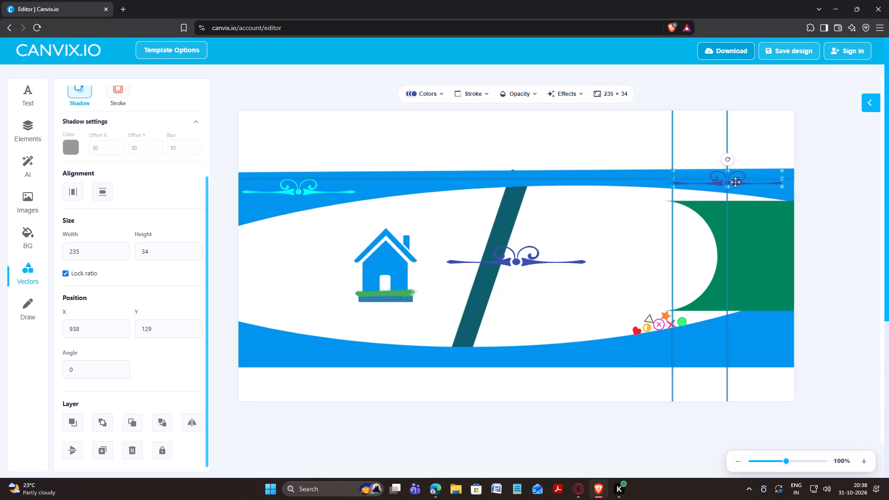
left_click_drag(735, 182, 742, 181)
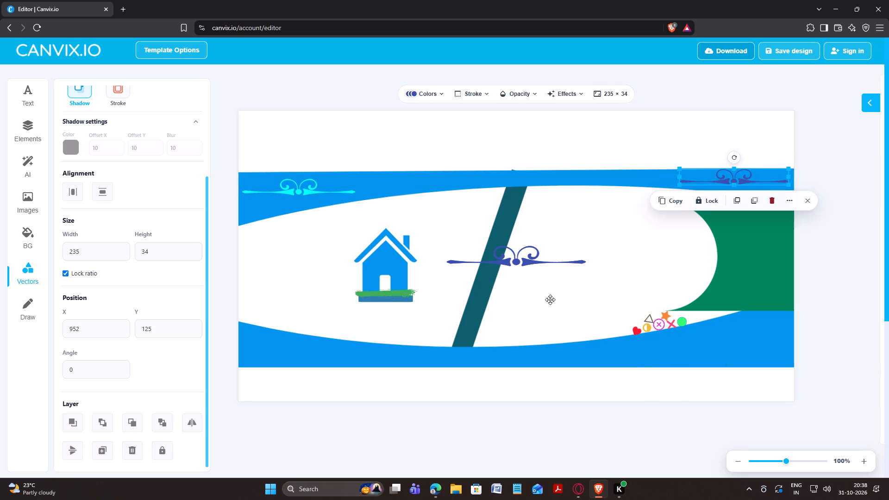
Place another indigo curled divider at the left end of the lower wave, reduced to about 218 × 32.
left_click(524, 259)
left_click_drag(523, 260, 316, 355)
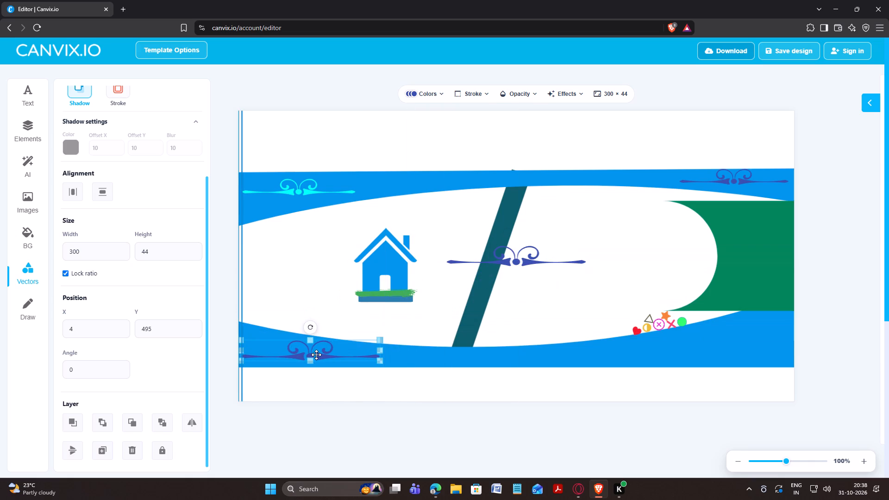
left_click_drag(316, 355, 320, 356)
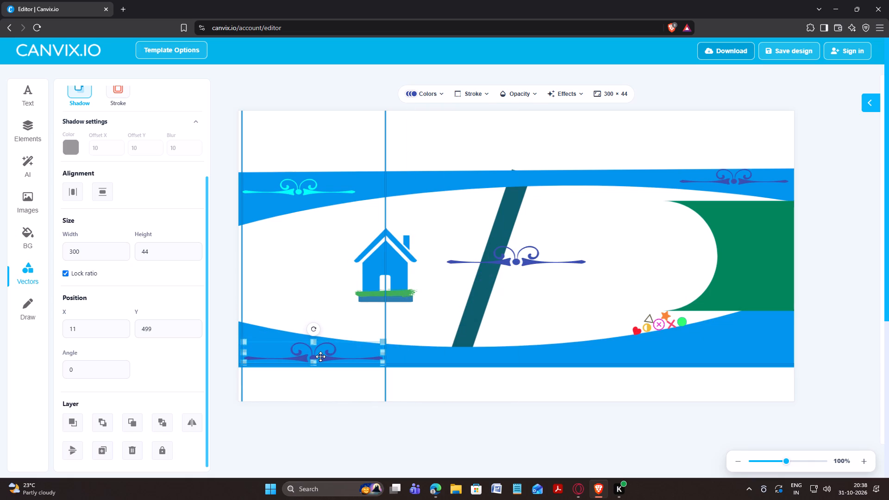
left_click_drag(320, 356, 319, 356)
left_click_drag(382, 342, 365, 345)
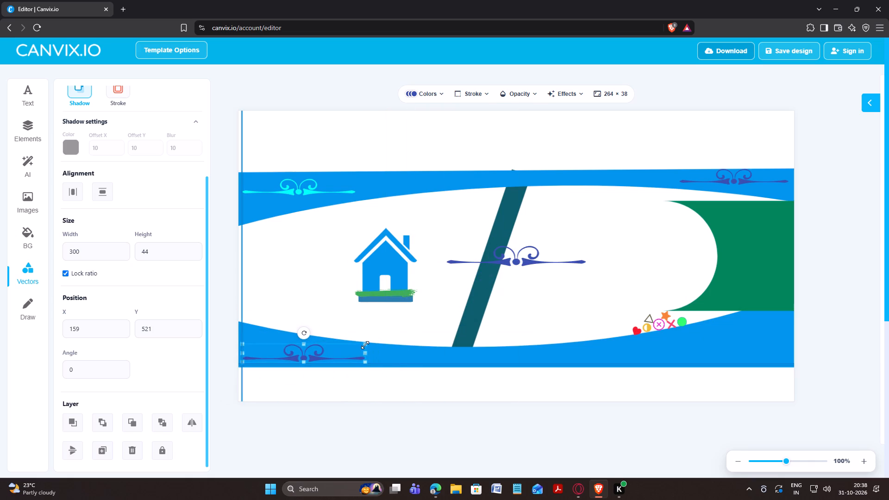
left_click_drag(365, 345, 346, 350)
Place the remaining indigo curled divider at the right end of the lower wave, reduced to about 245 × 36.
left_click(522, 267)
left_click(523, 262)
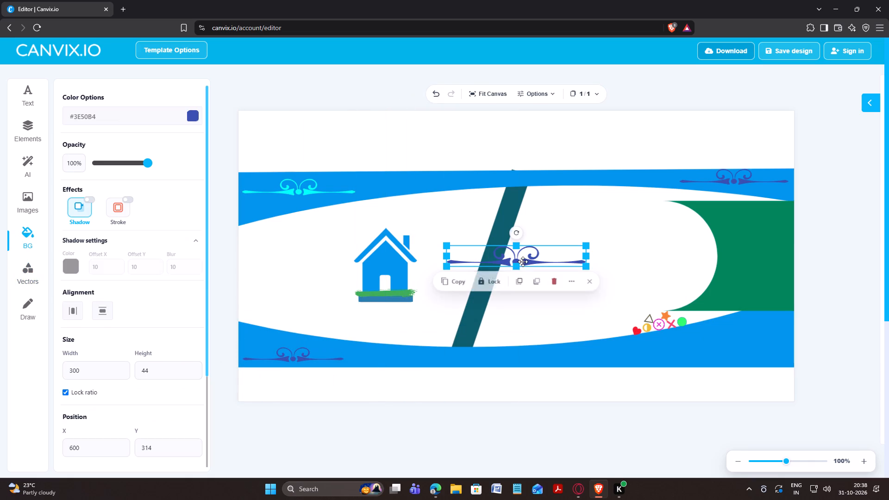
left_click_drag(527, 259, 725, 350)
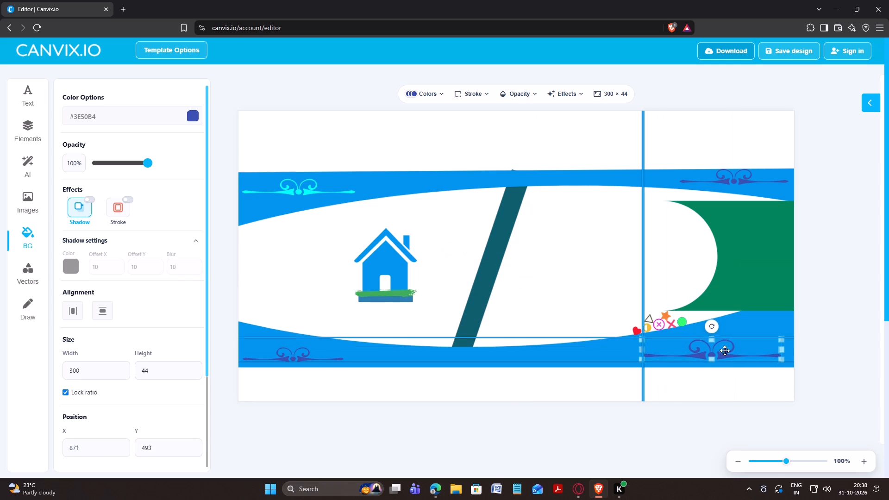
left_click_drag(725, 350, 728, 349)
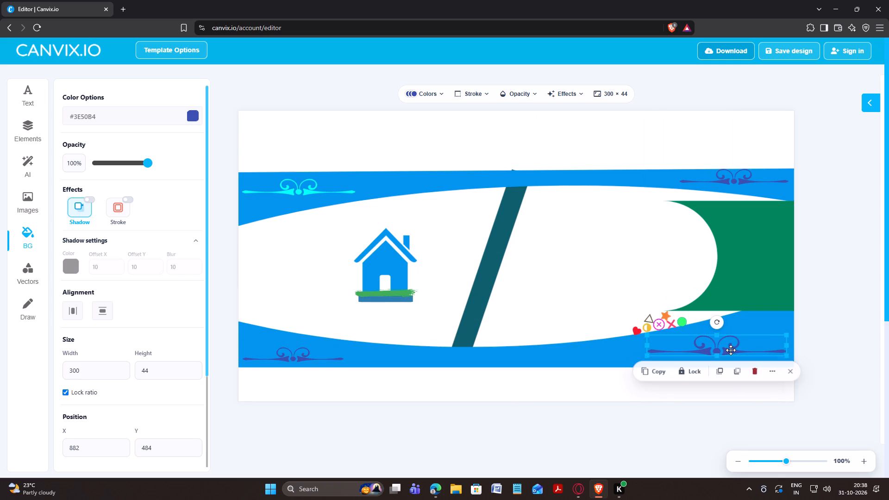
left_click_drag(787, 335, 769, 345)
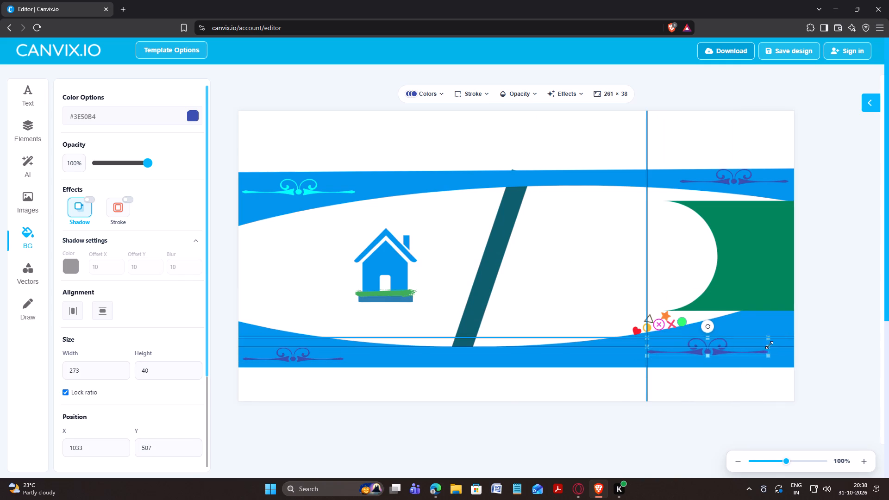
left_click_drag(769, 345, 768, 345)
left_click_drag(706, 350, 732, 350)
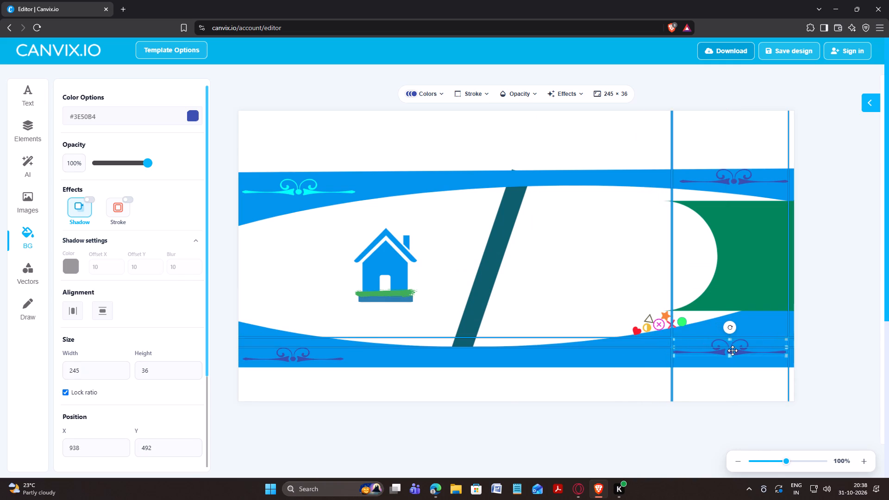
left_click_drag(732, 350, 733, 350)
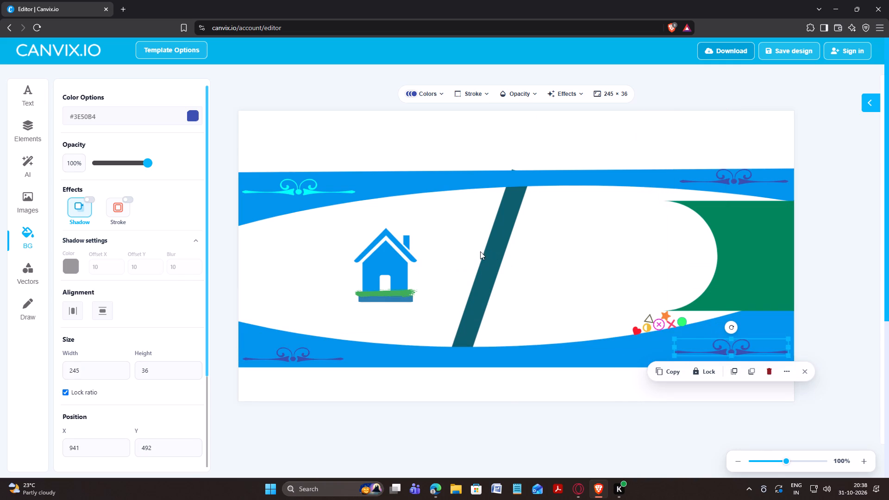
Recolor the curled divider at the left end of the lower wave to bright cyan, RGB 26, 255, 251.
left_click(300, 360)
left_click(438, 95)
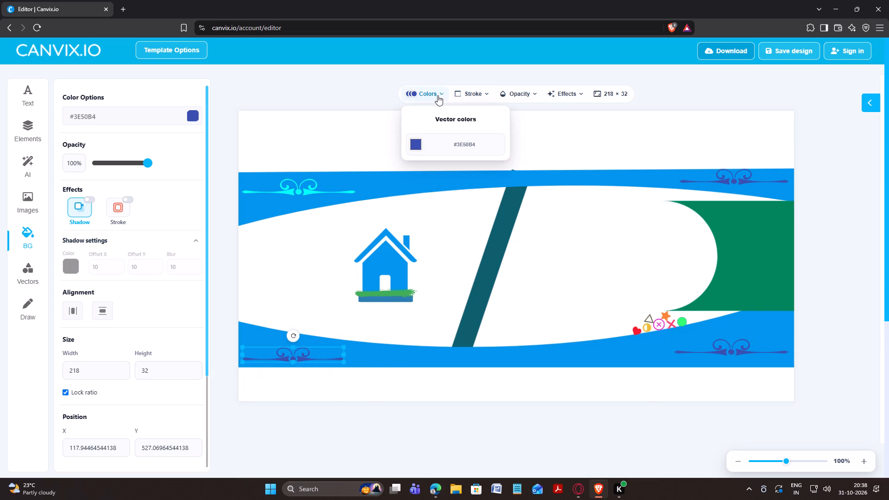
left_click(416, 143)
left_click(483, 225)
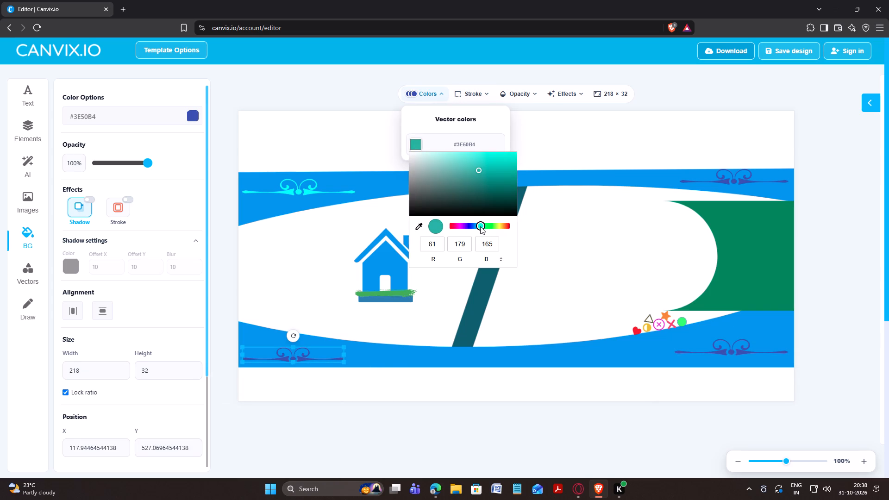
left_click_drag(494, 167, 504, 147)
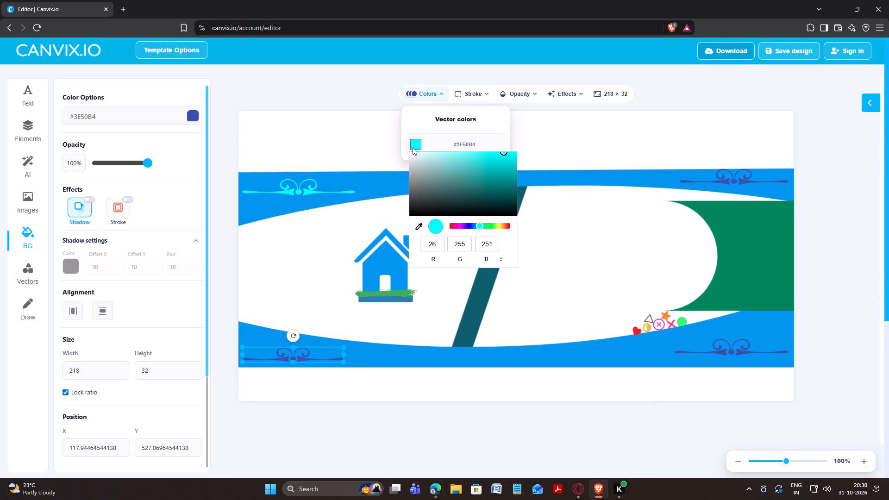
left_click(417, 144)
Recolor the curled divider at the right end of the upper wave to bright cyan, RGB 0, 251, 255.
left_click(734, 179)
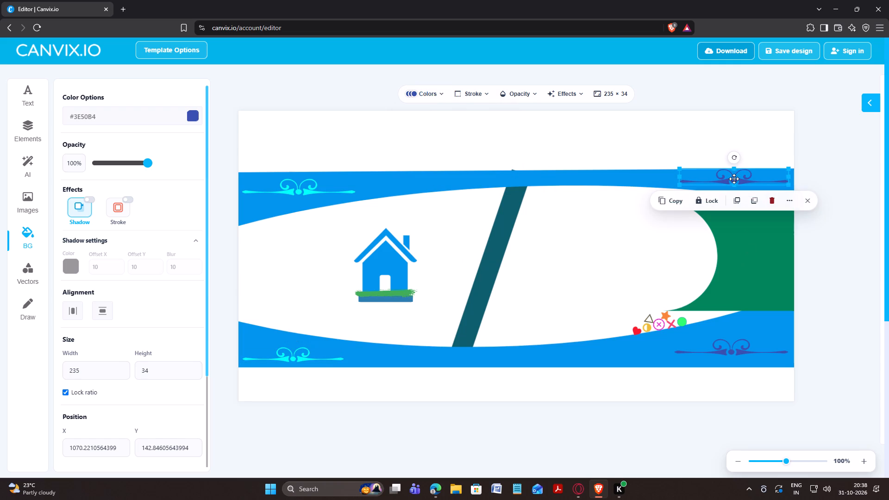
left_click(439, 97)
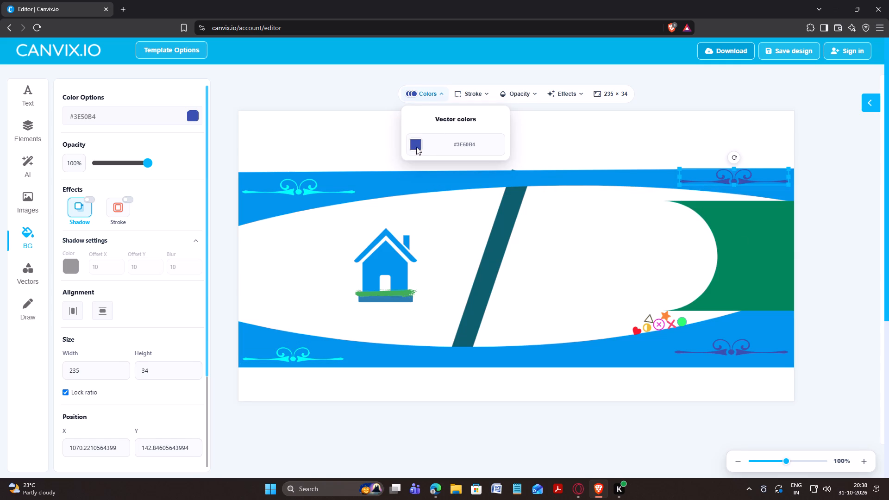
left_click(416, 147)
left_click(478, 225)
left_click(478, 225)
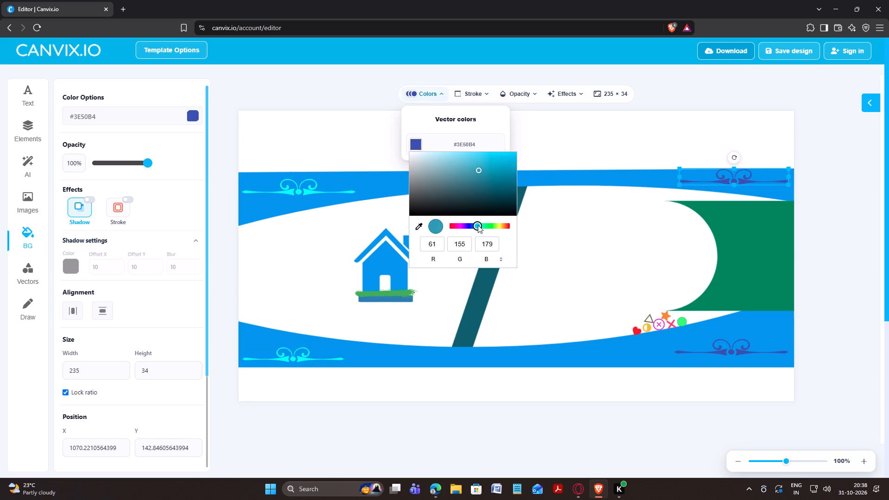
left_click_drag(486, 171, 516, 146)
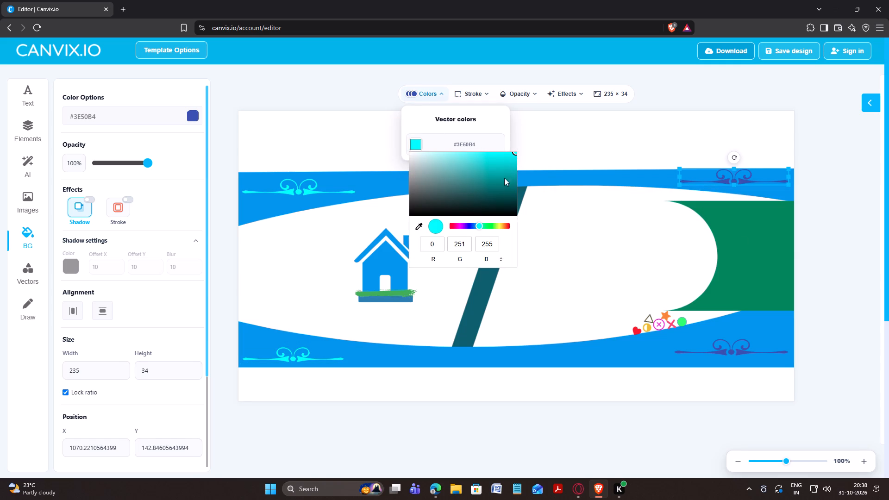
left_click(420, 142)
Recolor the curled divider at the right end of the lower wave to bright cyan, RGB 31, 251, 255.
left_click(733, 350)
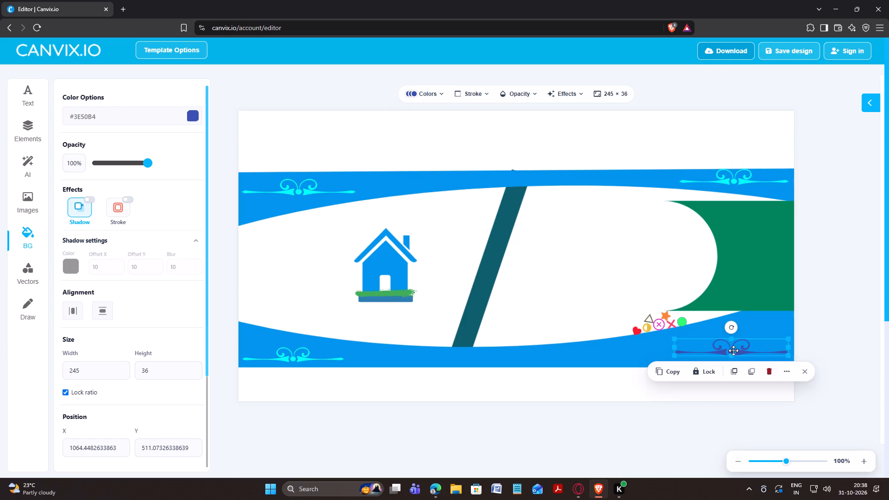
left_click(430, 95)
left_click(418, 144)
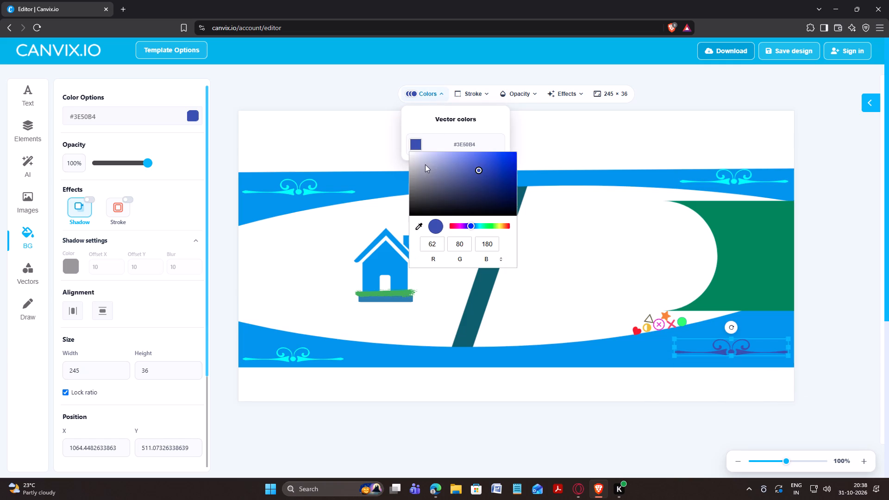
double_click(482, 227)
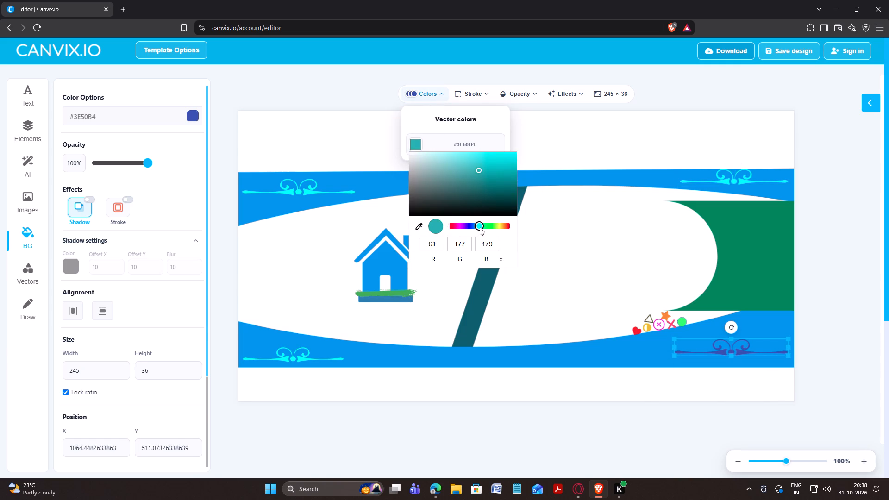
left_click_drag(485, 156, 503, 149)
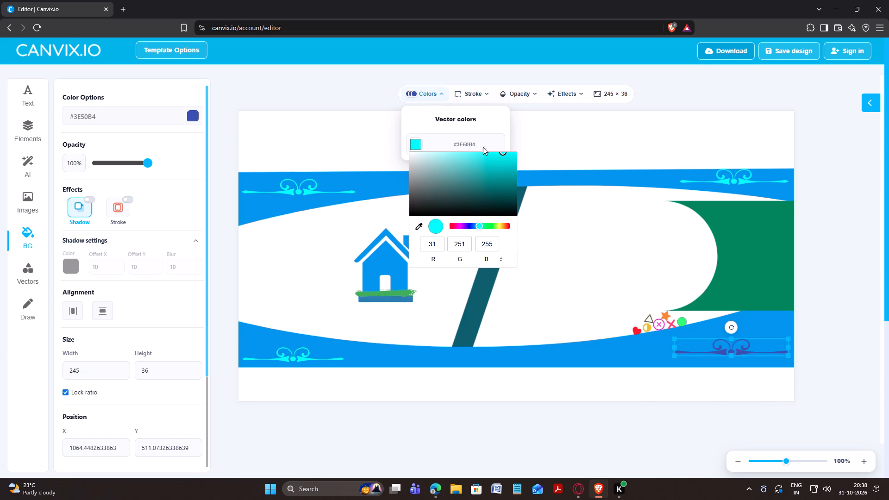
left_click(424, 140)
left_click(617, 245)
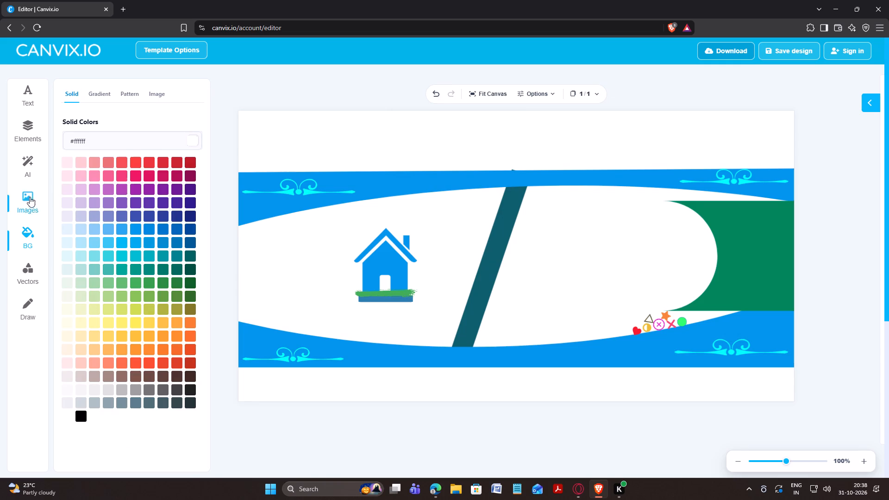
Handwrite the word "Find" with the 5 px #222222 Pencil in the white area between the diagonal bar and the green shape.
left_click(28, 299)
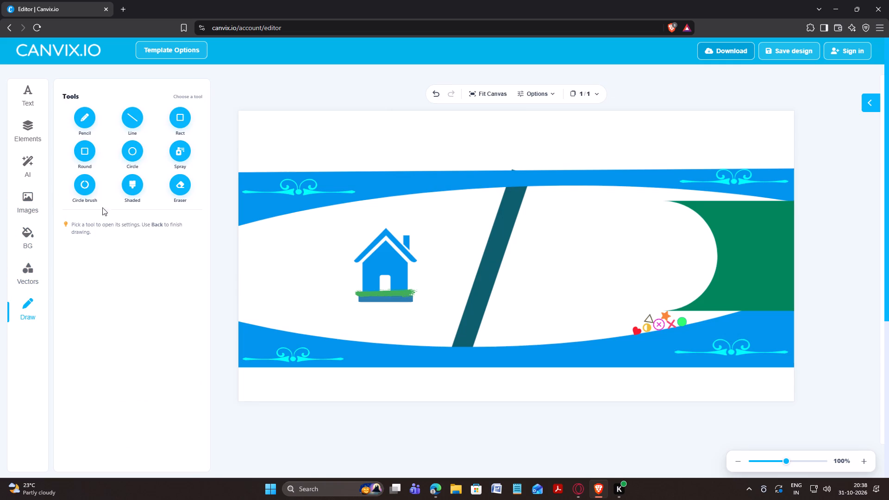
left_click(84, 112)
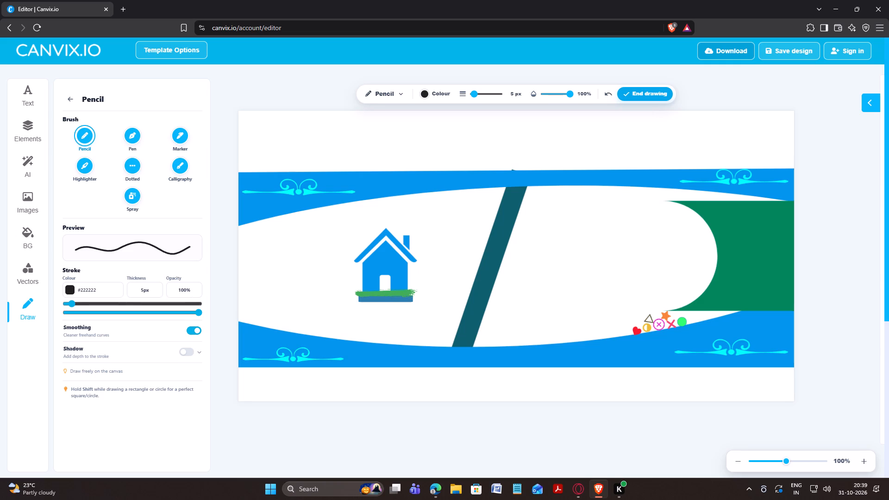
left_click_drag(527, 247, 553, 238)
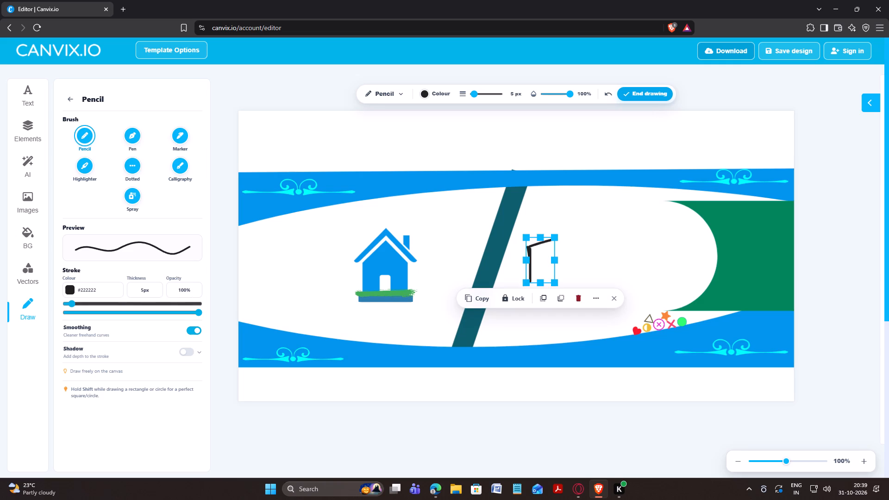
left_click_drag(530, 262, 545, 254)
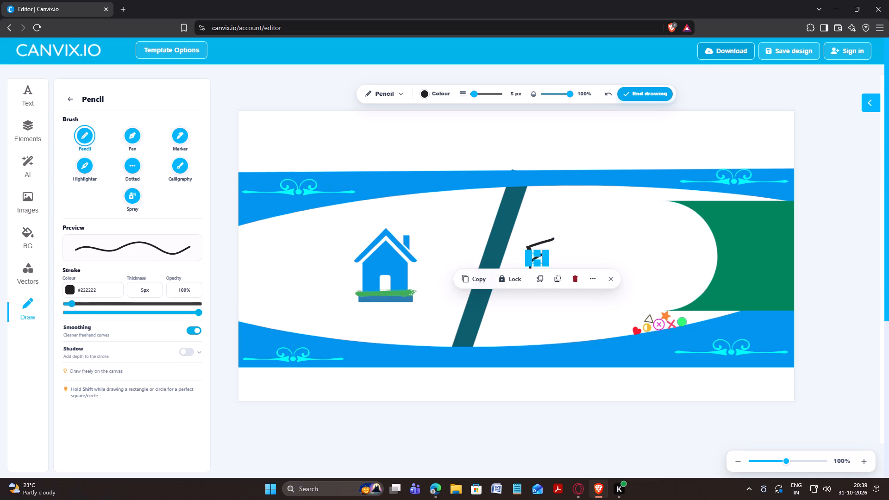
left_click_drag(560, 252, 555, 278)
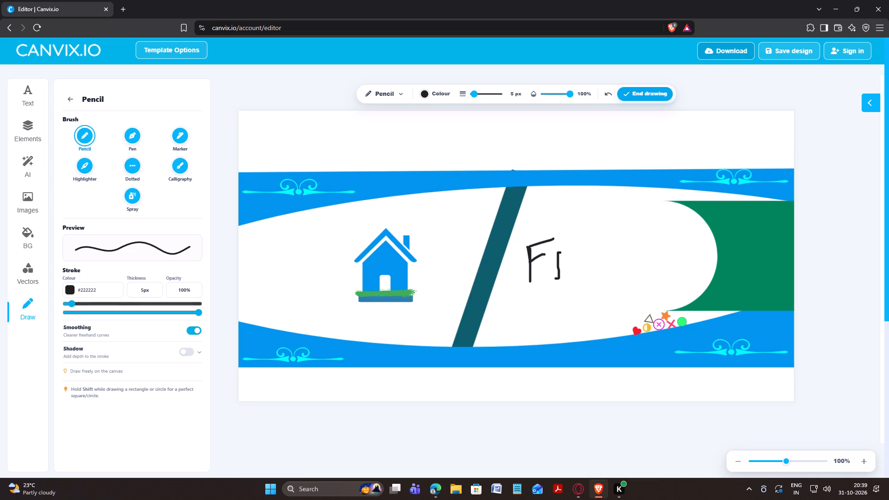
left_click_drag(555, 278, 550, 272)
left_click(564, 237)
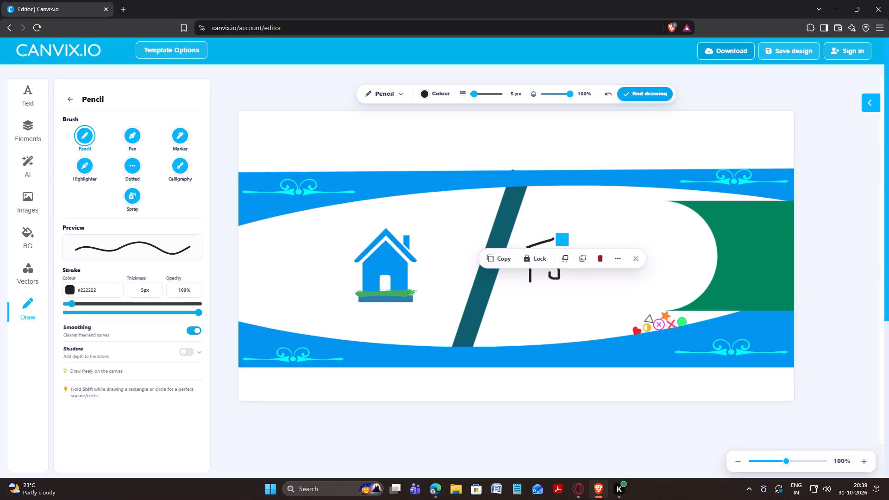
left_click_drag(576, 283, 596, 260)
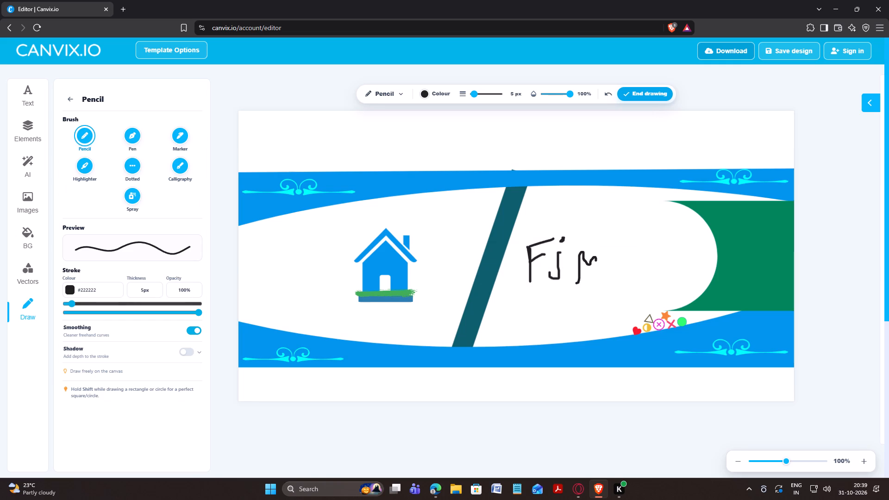
left_click_drag(596, 260, 613, 242)
left_click_drag(613, 242, 612, 233)
Delete the joined "nd" stroke of "Find" and redraw n and d as separate letters with the 5 px #222222 Pencil.
left_click_drag(612, 233, 622, 249)
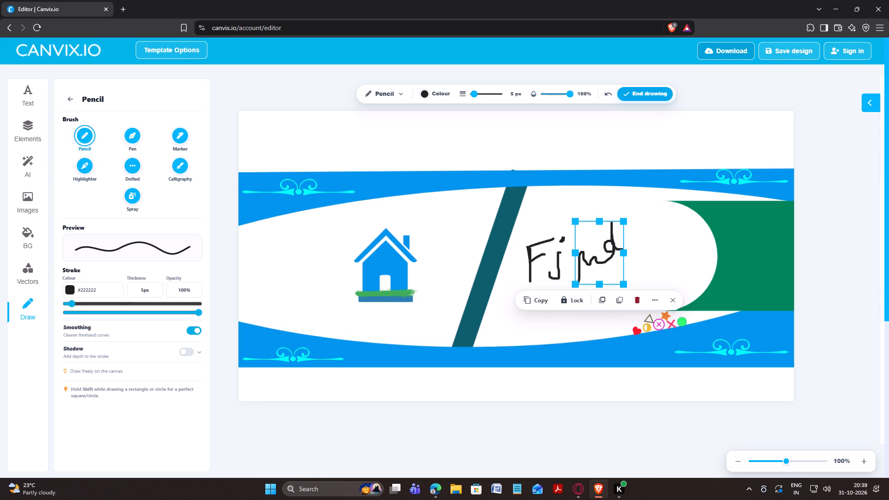
left_click(636, 296)
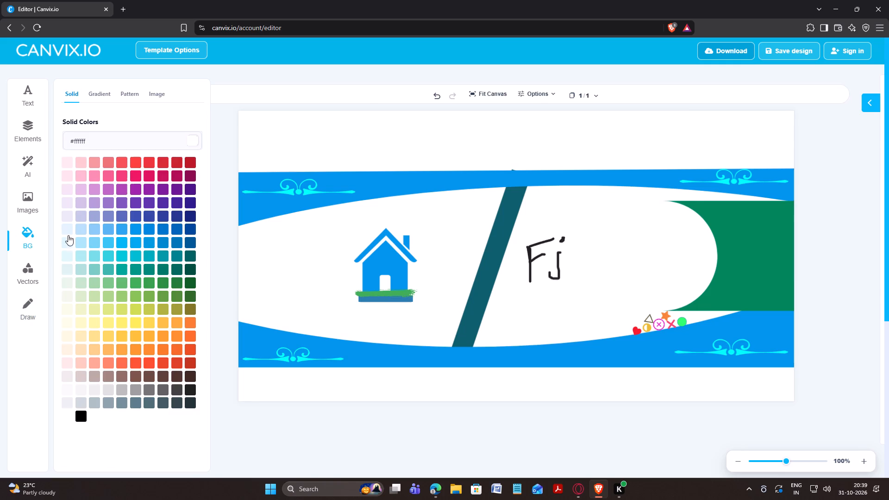
left_click(26, 300)
left_click(85, 115)
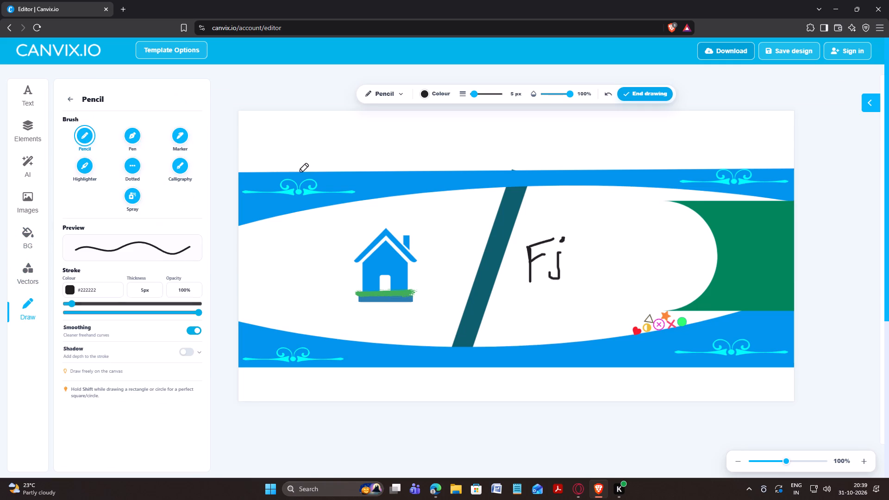
left_click_drag(569, 252, 577, 254)
left_click_drag(577, 254, 598, 265)
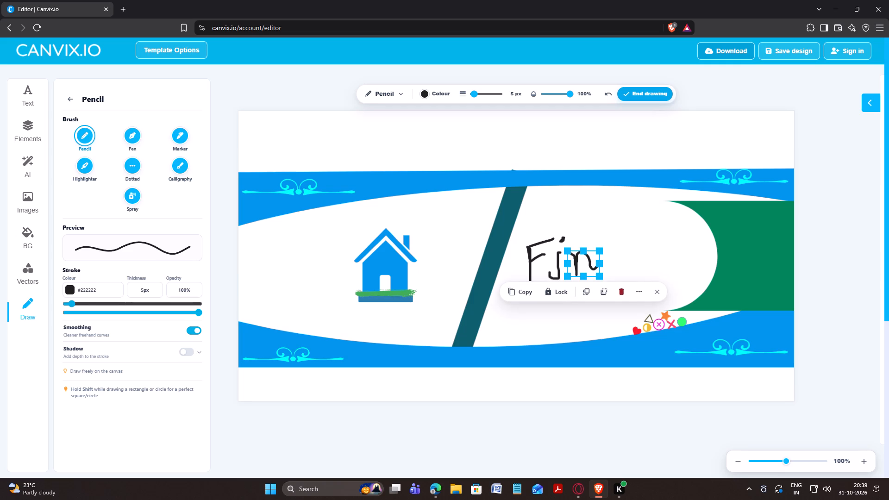
left_click_drag(620, 256, 610, 266)
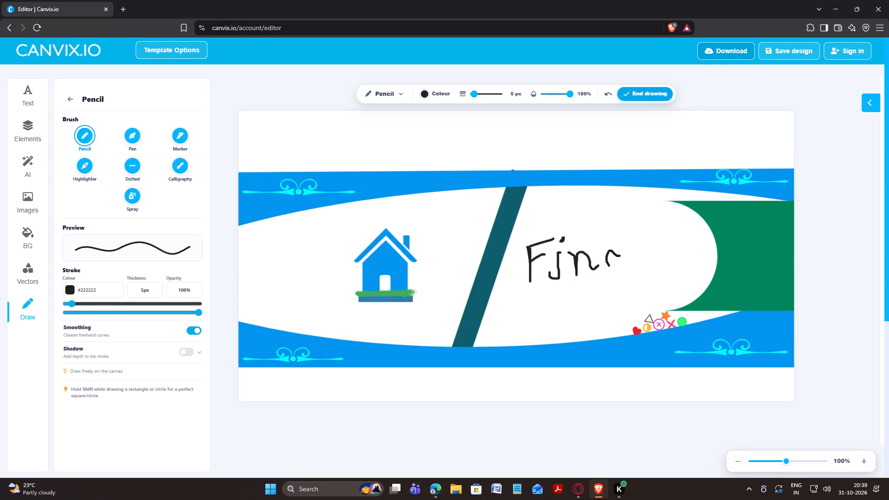
left_click_drag(610, 266, 632, 261)
left_click_drag(632, 261, 632, 256)
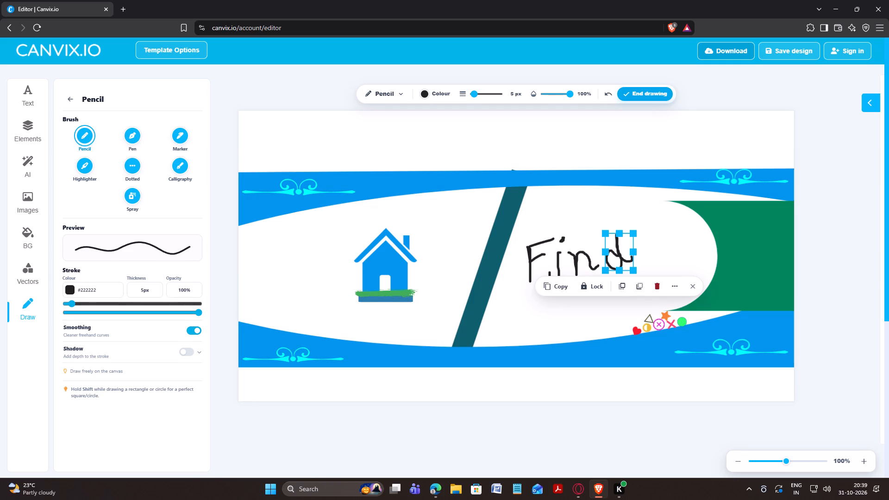
Handwrite the letters H and O below "Find" with the 5 px #222222 Pencil, deleting the blotted first O and redrawing it.
left_click_drag(513, 295, 514, 295)
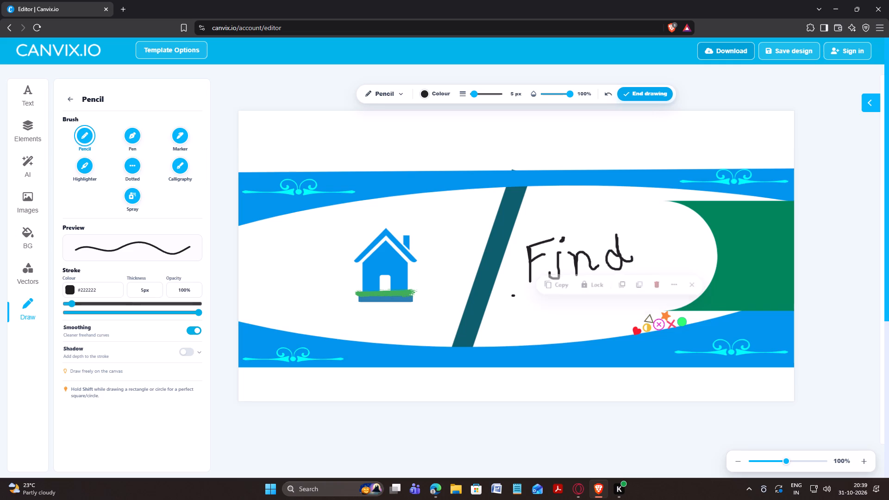
left_click_drag(514, 295, 527, 311)
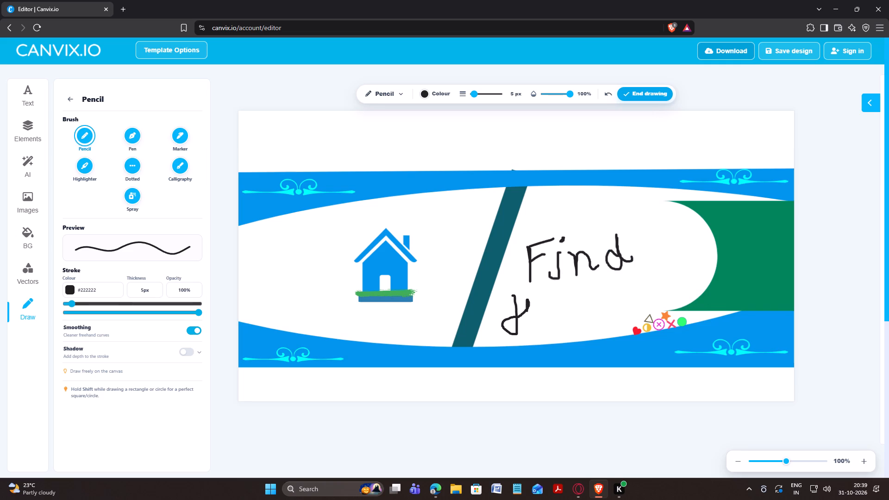
left_click_drag(527, 311, 539, 328)
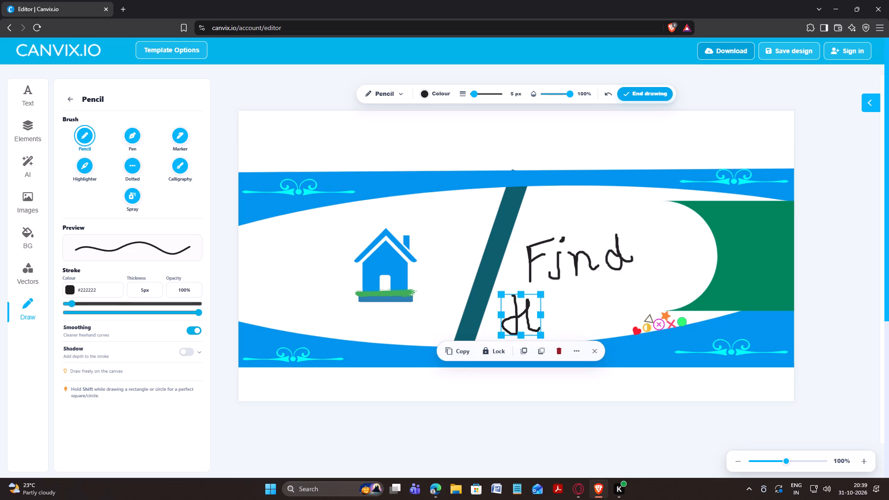
left_click(563, 313)
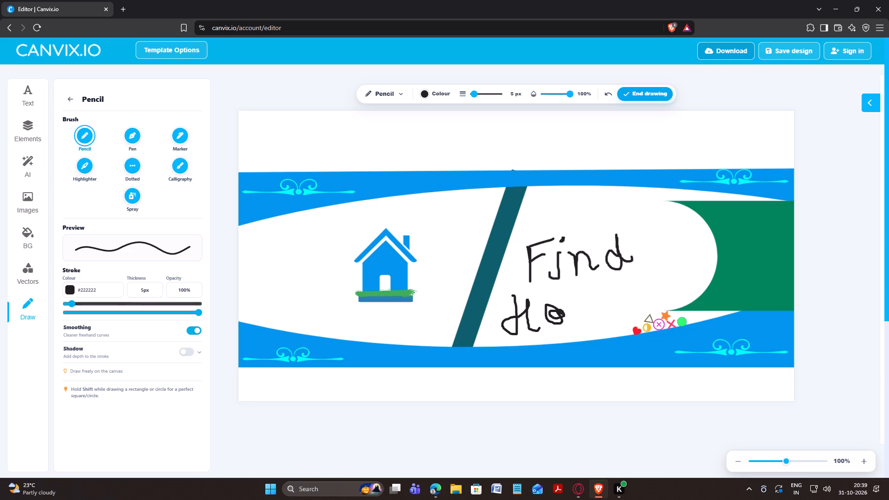
left_click(595, 342)
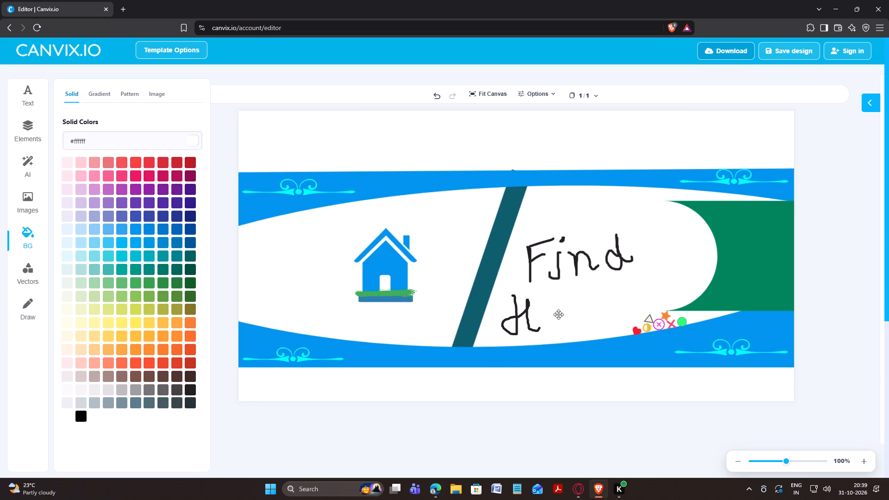
left_click(24, 295)
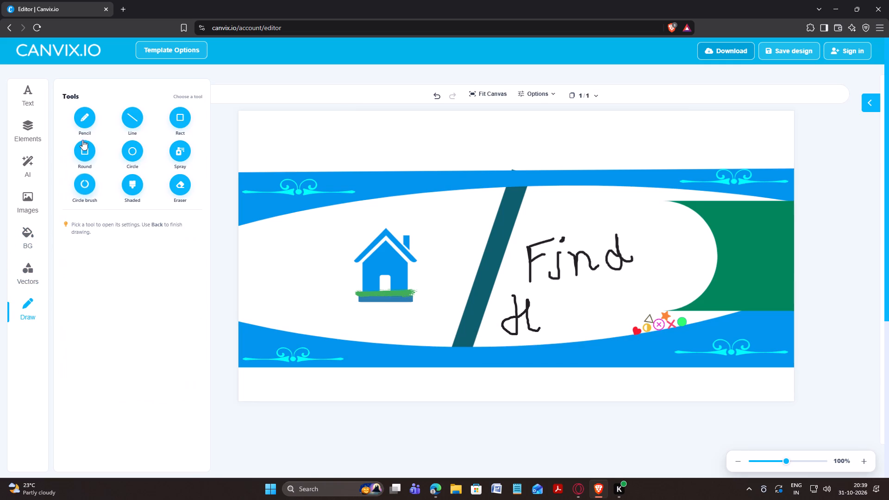
left_click(84, 124)
left_click(562, 305)
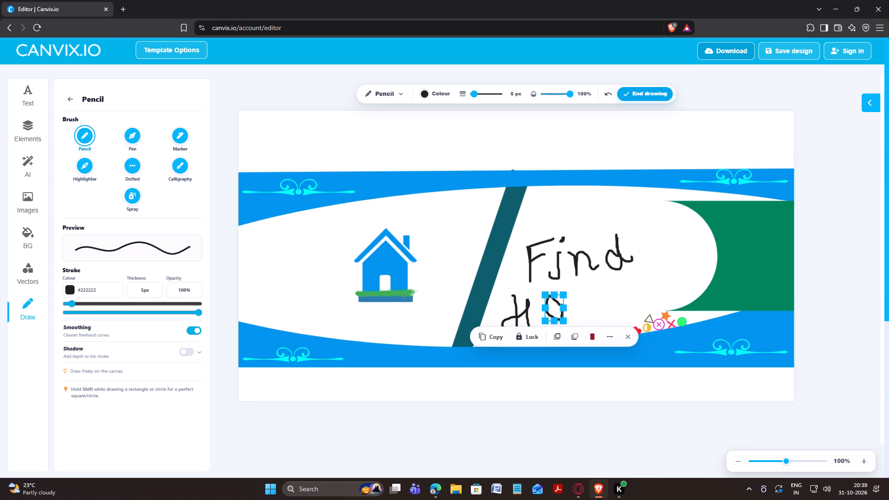
Handwrite the letters M and E after "HO" with the same Pencil to complete the word "HOME".
left_click_drag(575, 323, 578, 287)
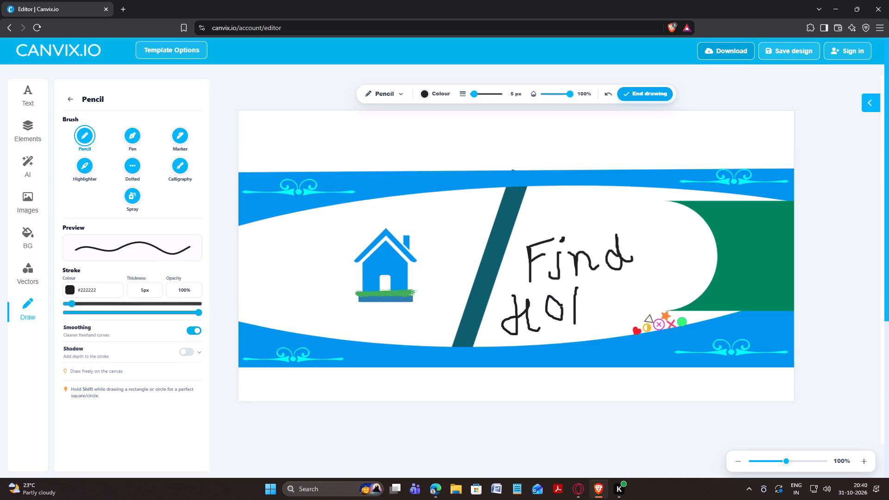
left_click_drag(578, 287, 603, 312)
left_click_drag(603, 312, 603, 311)
left_click_drag(618, 282, 627, 306)
left_click_drag(627, 306, 638, 304)
left_click_drag(621, 300, 623, 297)
left_click_drag(623, 297, 632, 292)
left_click_drag(619, 282, 623, 280)
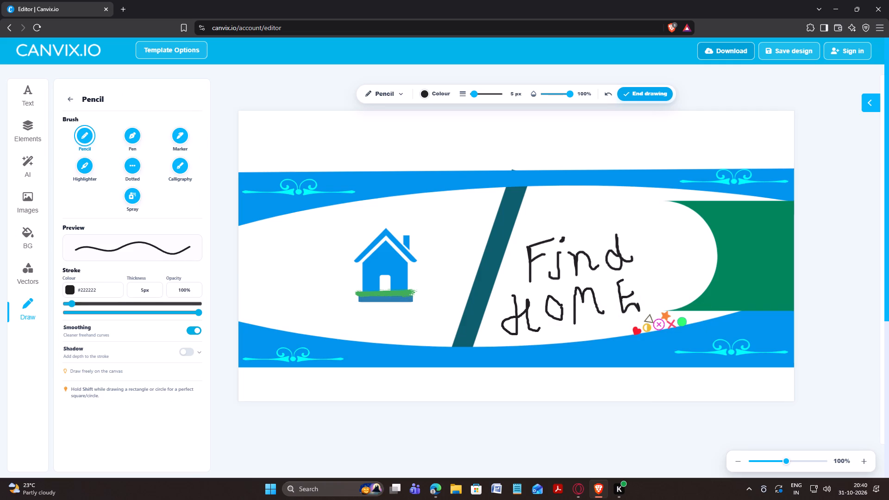
left_click_drag(623, 280, 639, 286)
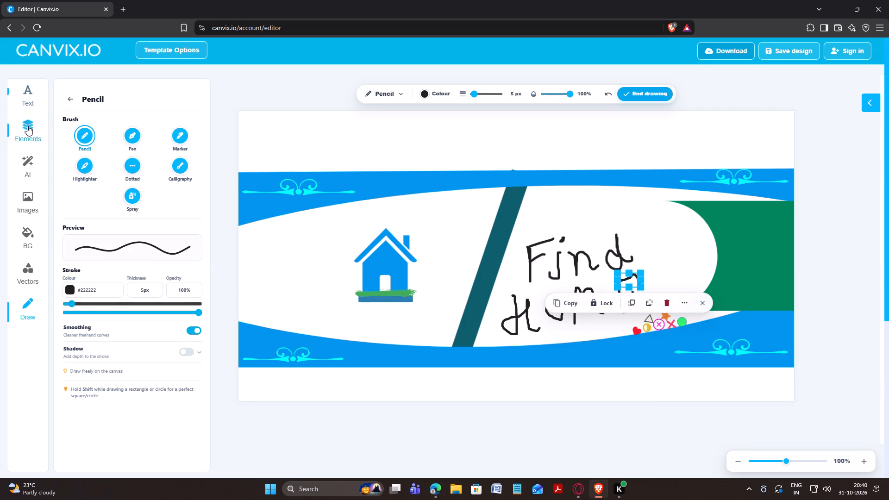
Select the strokes of the handwritten F, i, n and d together and group them.
left_click(36, 264)
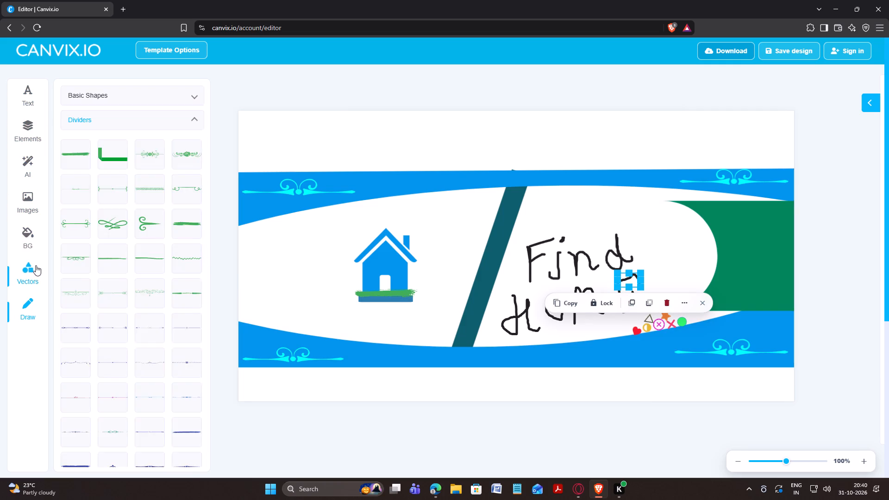
left_click(579, 263)
left_click(535, 265)
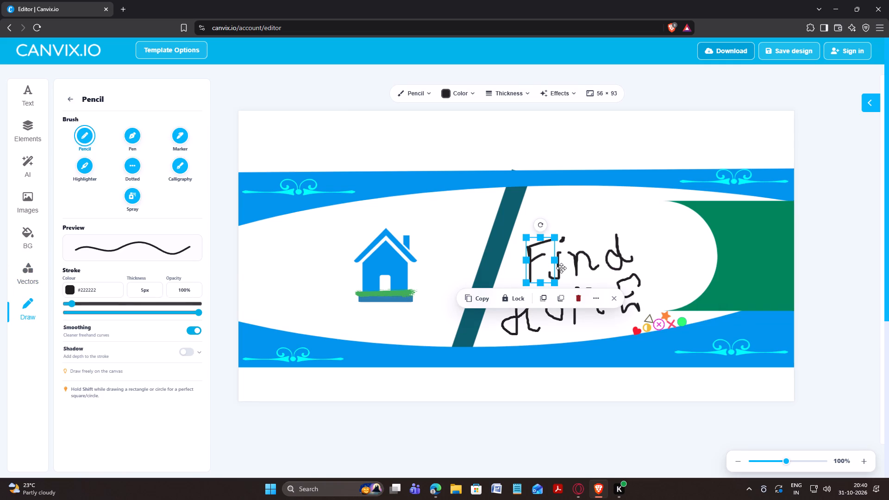
left_click(561, 268, "ctrl")
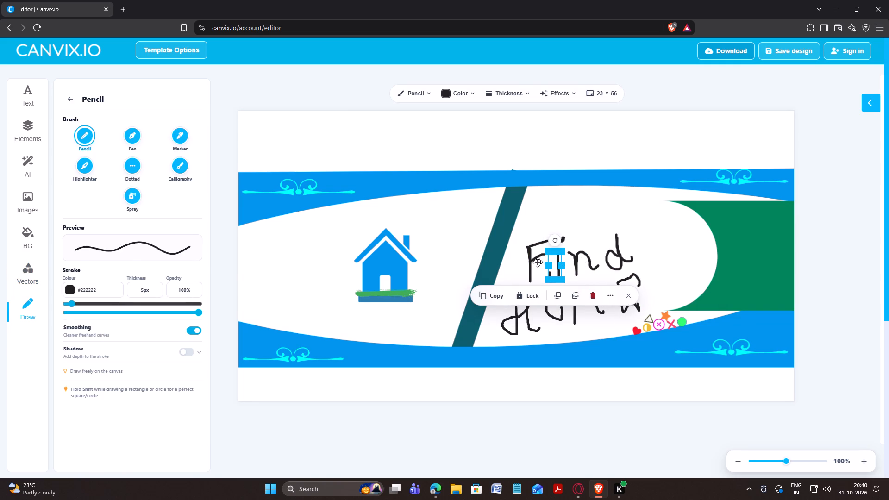
left_click(538, 262, "shift")
left_click(576, 262, "shift")
left_click(535, 246, "shift")
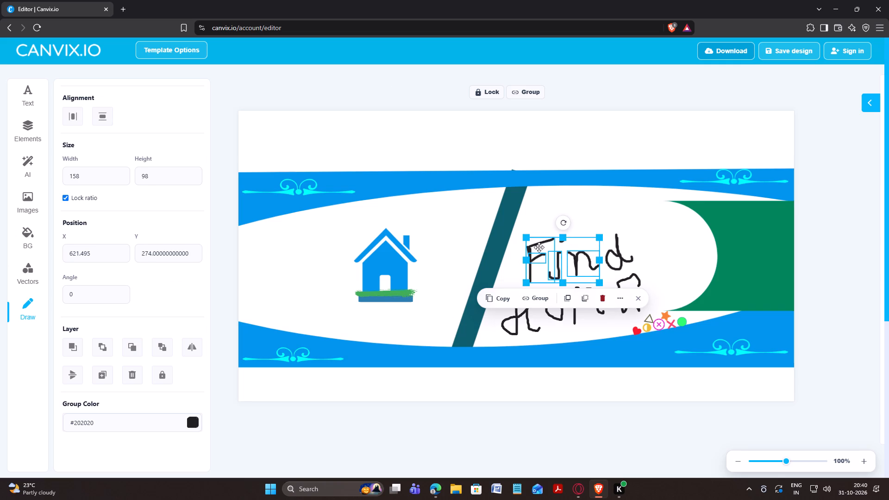
left_click(618, 255, "shift")
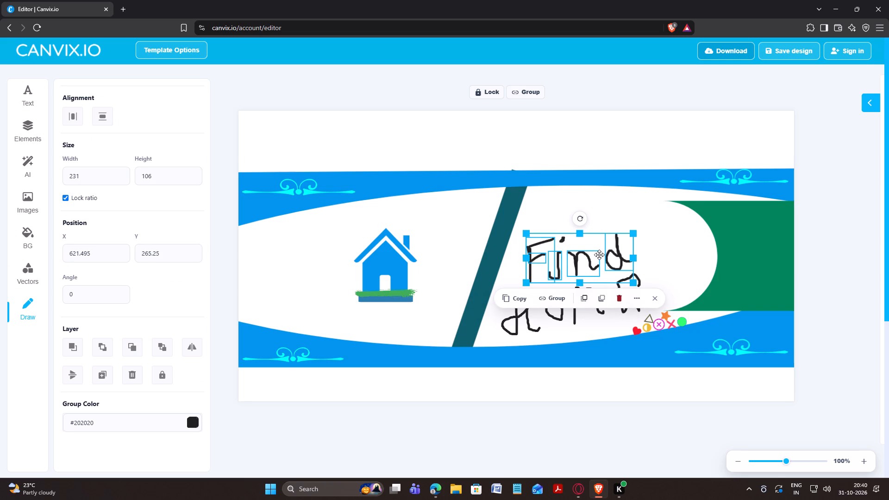
left_click(551, 298)
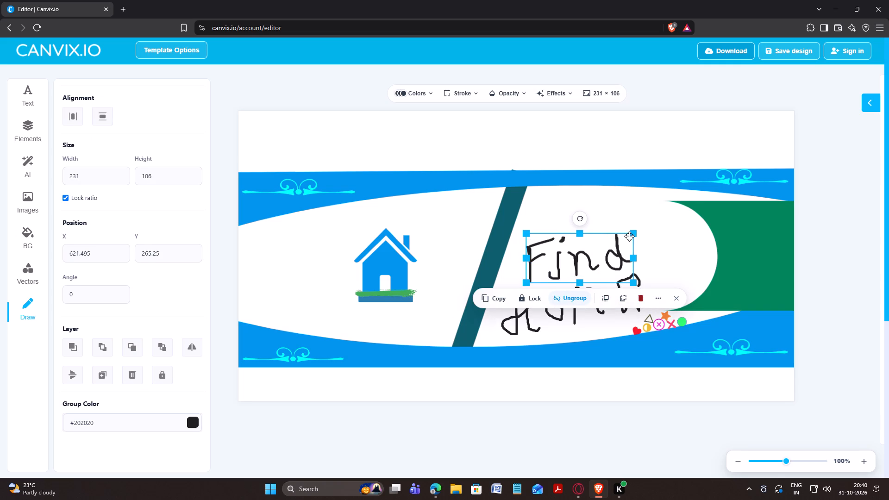
Resize the grouped word "Find" proportionally to 242 × 112.
left_click_drag(633, 234, 578, 263)
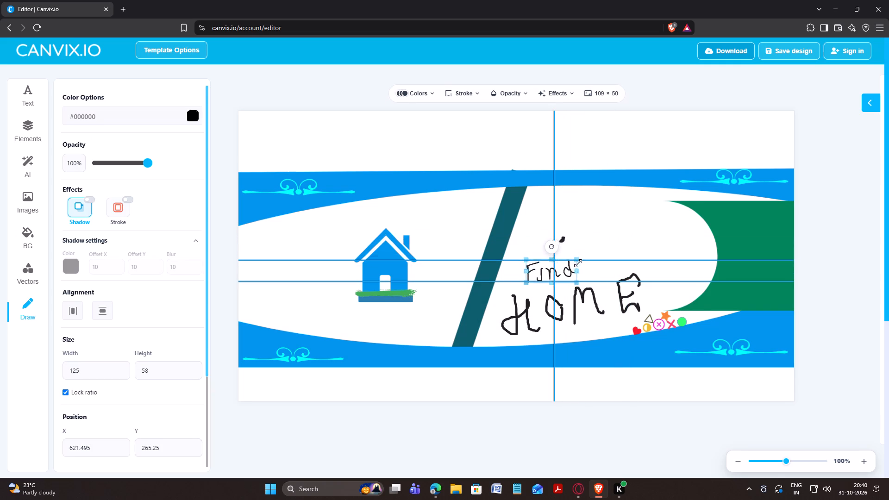
left_click_drag(578, 263, 646, 239)
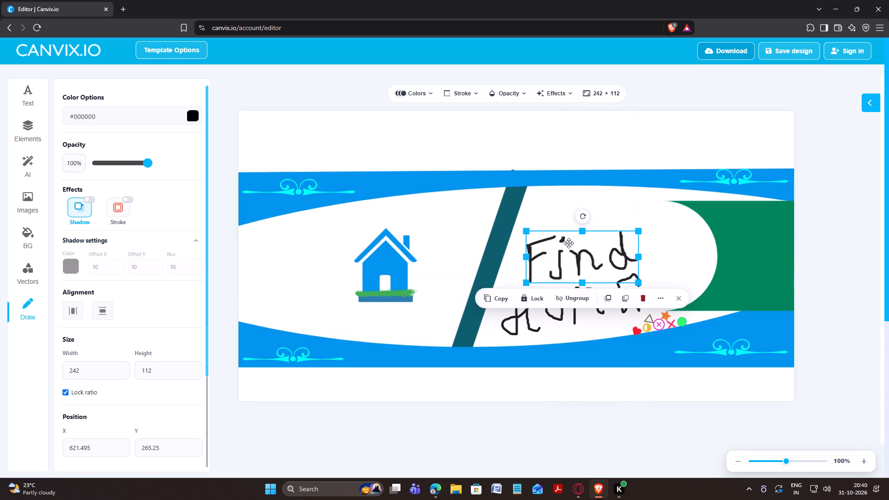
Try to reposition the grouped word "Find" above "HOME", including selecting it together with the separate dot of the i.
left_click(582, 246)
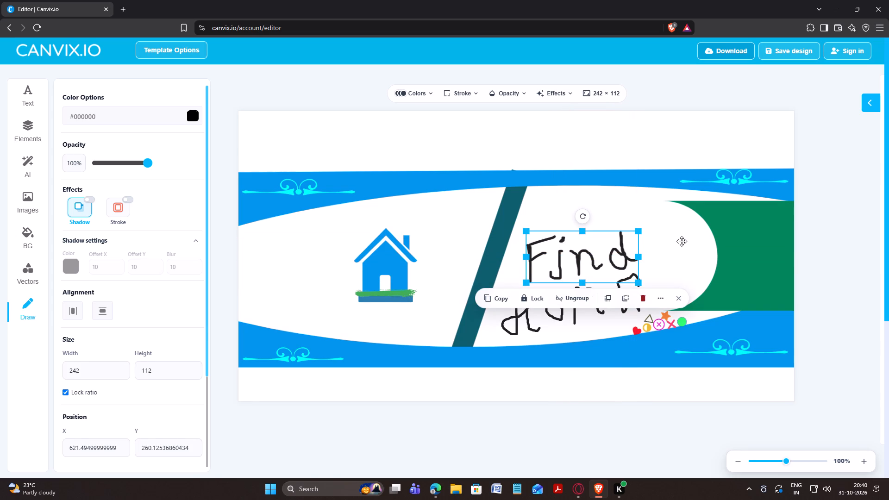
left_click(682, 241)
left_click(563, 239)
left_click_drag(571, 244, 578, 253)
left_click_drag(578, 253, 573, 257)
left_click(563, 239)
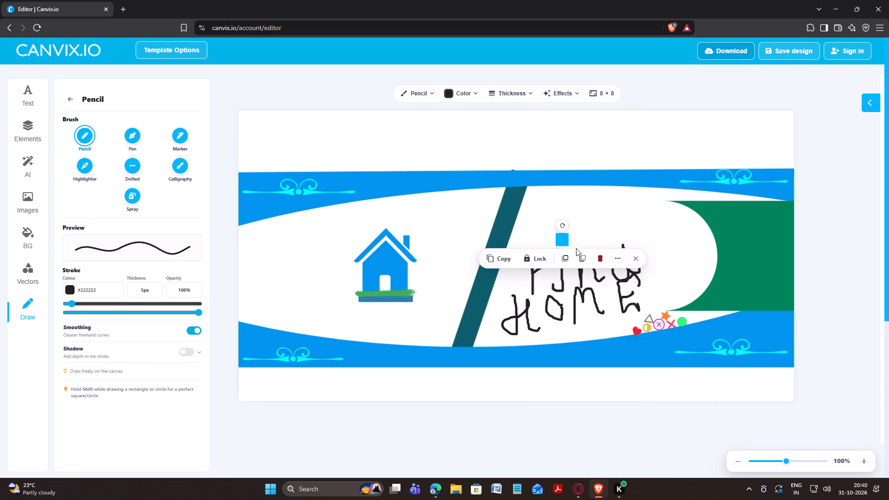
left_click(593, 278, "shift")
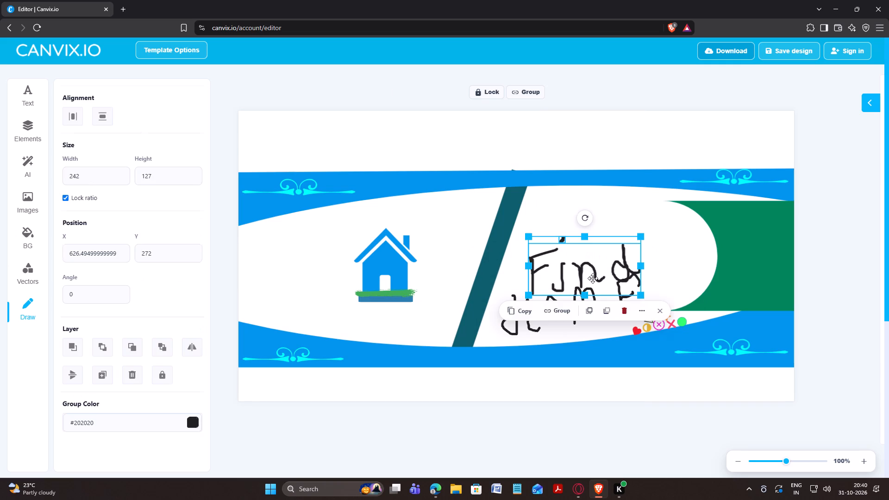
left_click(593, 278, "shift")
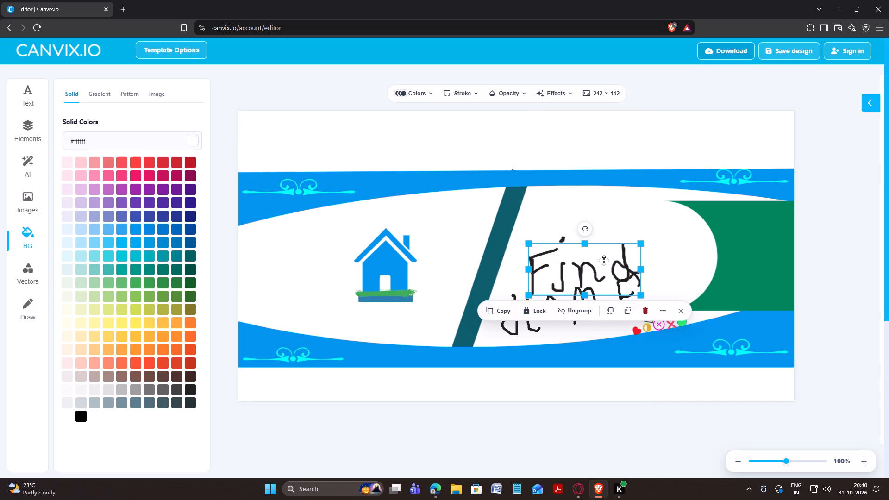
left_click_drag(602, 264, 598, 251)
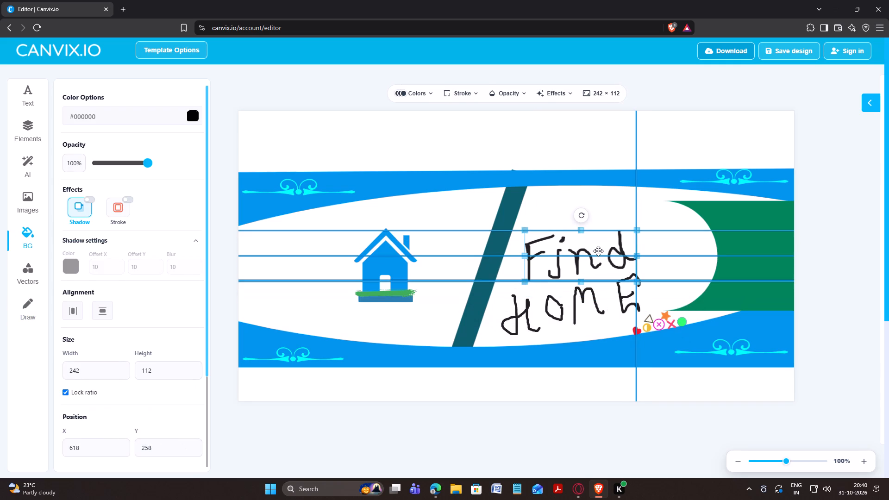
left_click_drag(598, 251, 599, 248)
Undo the moves, the last resize and the grouping of the handwritten word "Find".
key("ctrl+z")
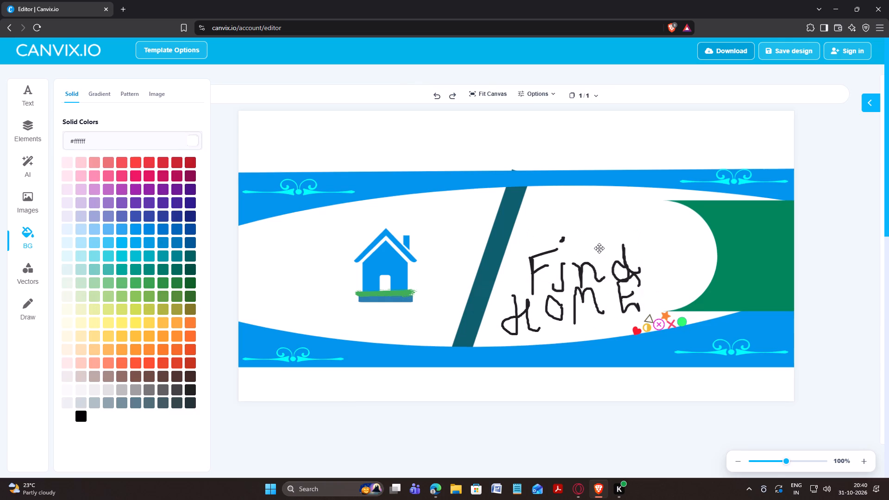
key("ctrl+z")
key("ctrl+z")
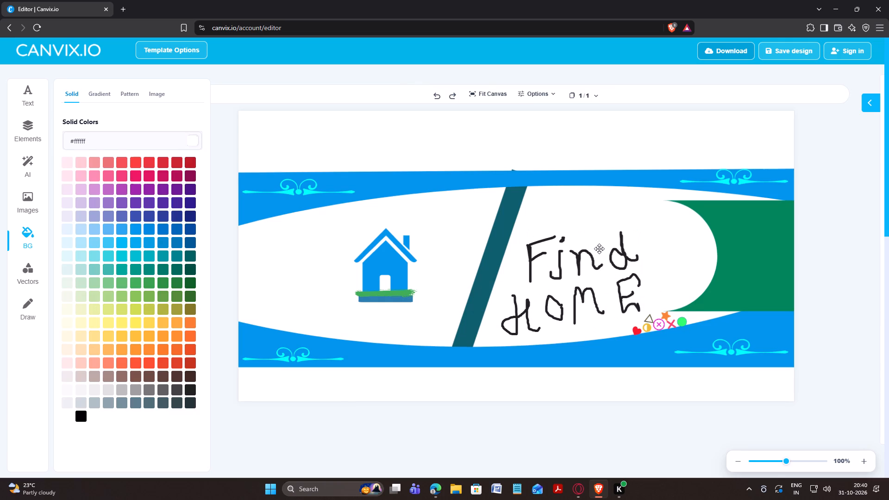
key("ctrl+z")
left_click(596, 258)
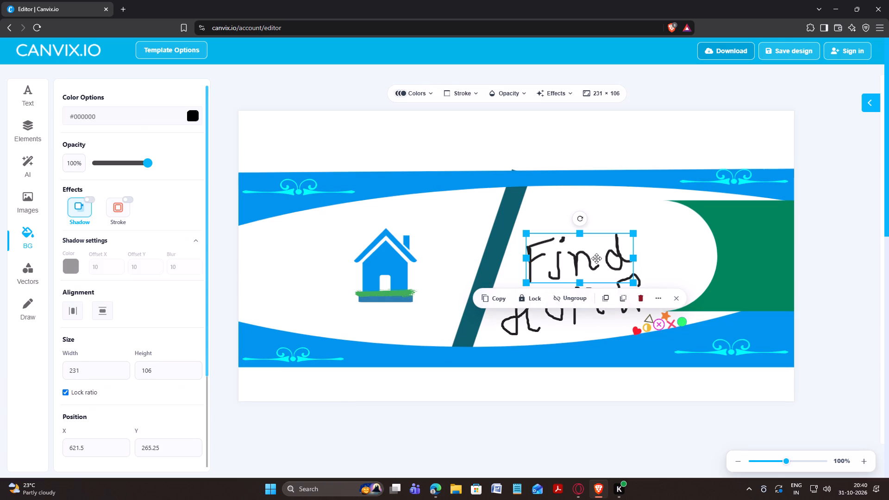
key("ctrl+z")
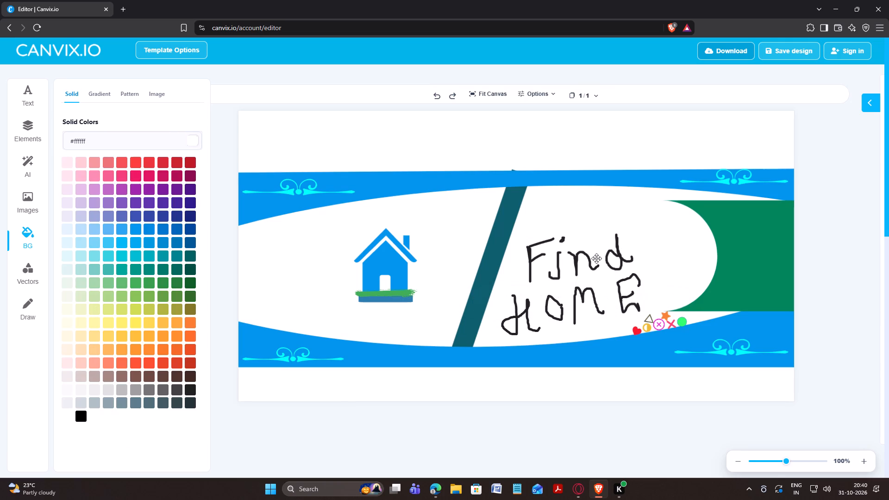
Select all the strokes of the handwritten "Find", including the dot of the i, and group them.
left_click(596, 258)
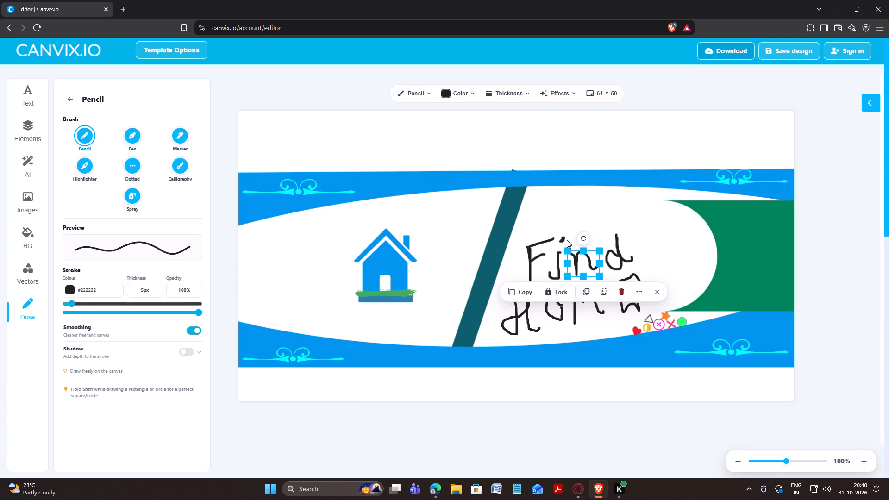
left_click(563, 239)
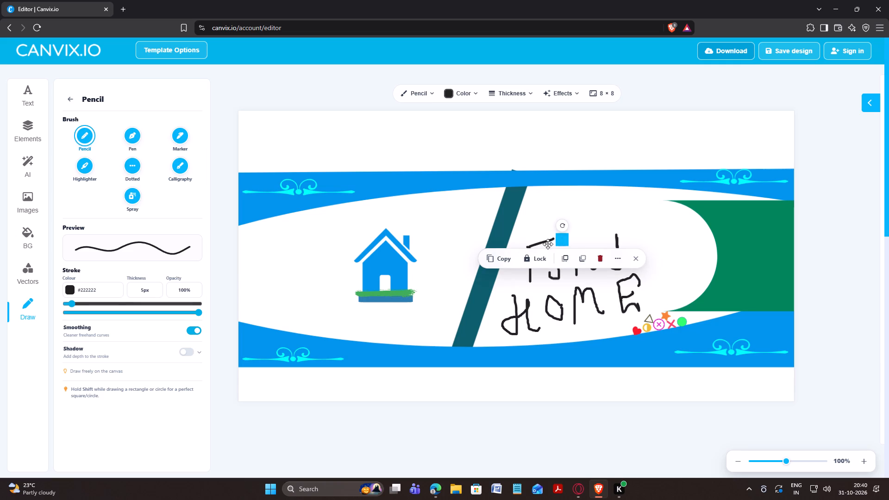
left_click(547, 243, "shift")
left_click(559, 263, "shift")
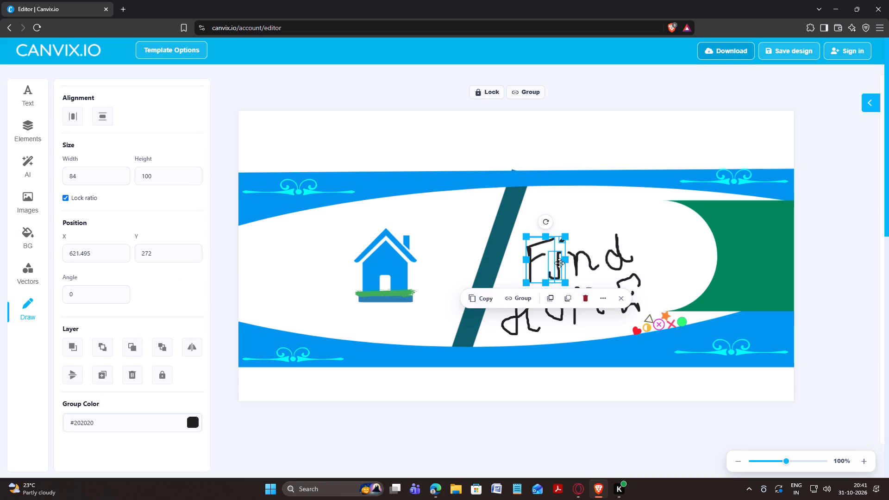
left_click(545, 255, "shift")
double_click(580, 260, "shift")
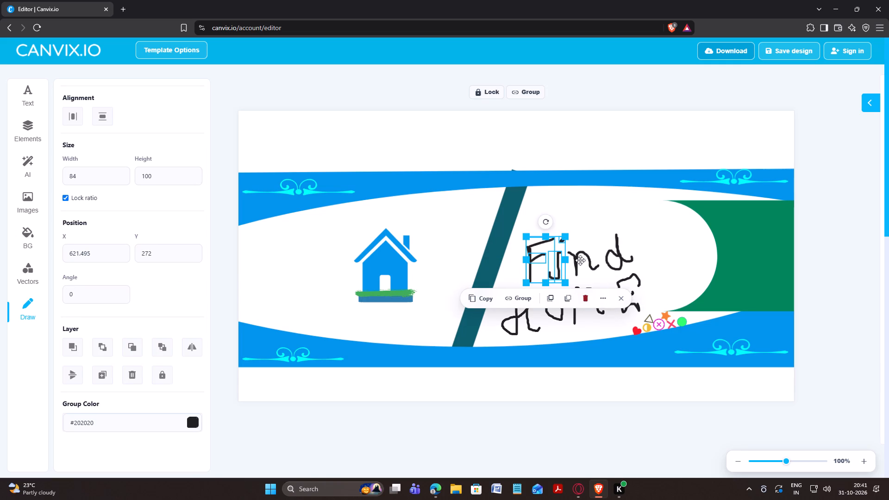
left_click(583, 257, "shift")
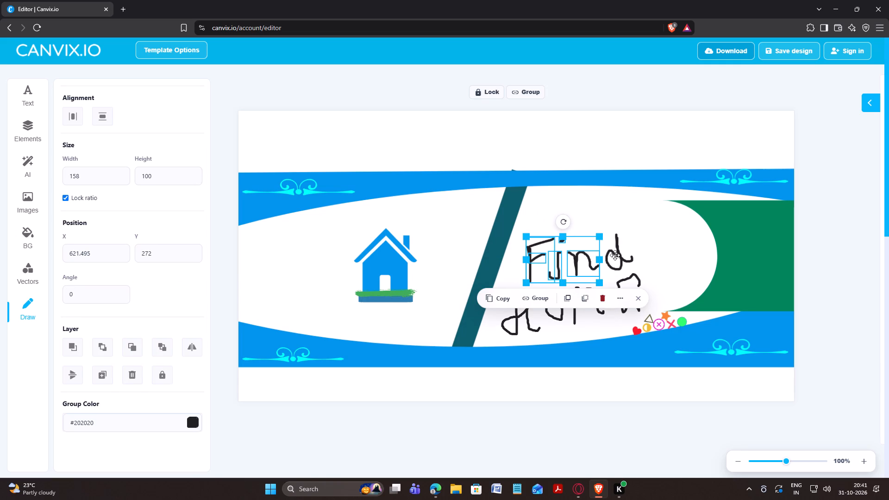
left_click(615, 255, "shift")
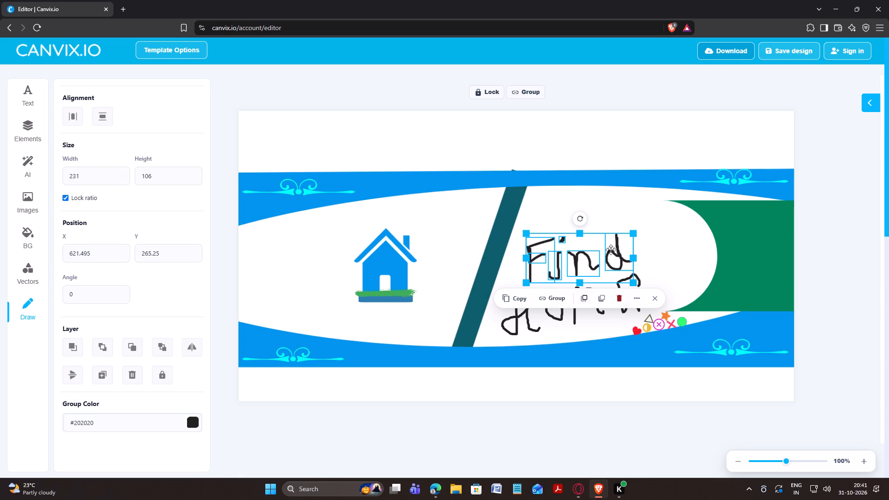
left_click(561, 298)
Shrink the regrouped word "Find" to about 94 × 49 and tilt it slightly clockwise.
left_click_drag(604, 256, 595, 244)
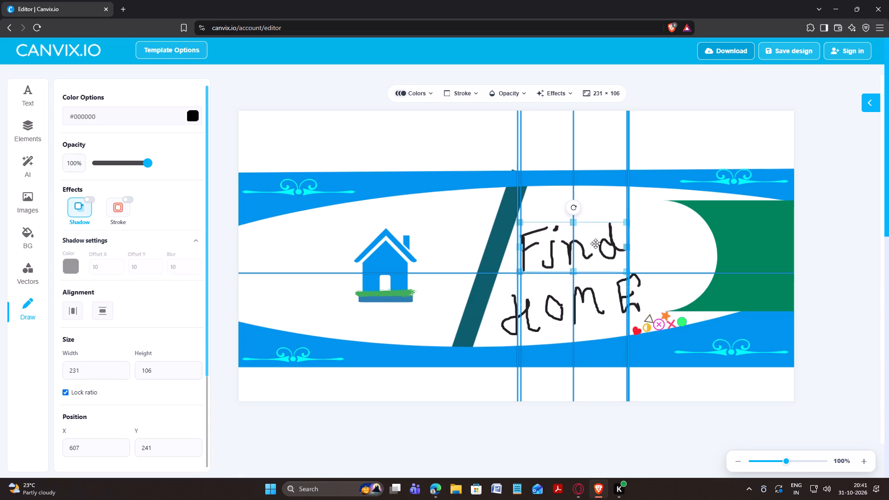
left_click_drag(595, 244, 603, 242)
left_click_drag(632, 219, 619, 225)
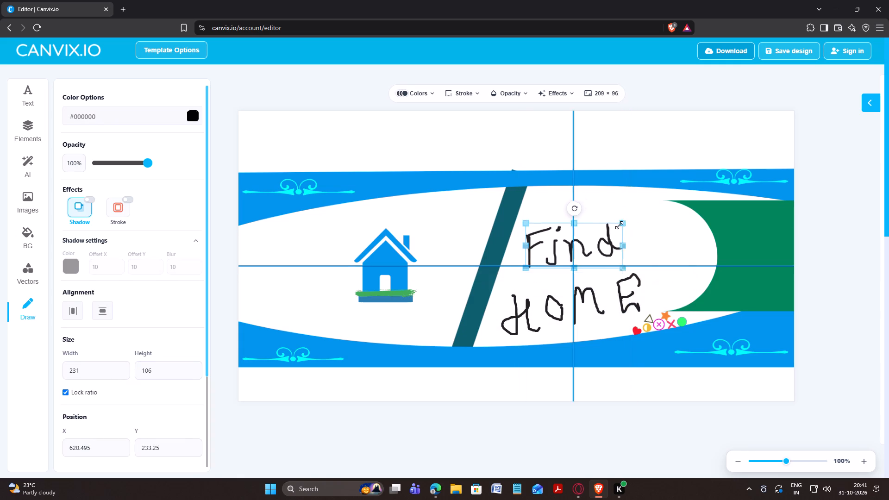
left_click_drag(619, 225, 581, 248)
left_click(550, 232)
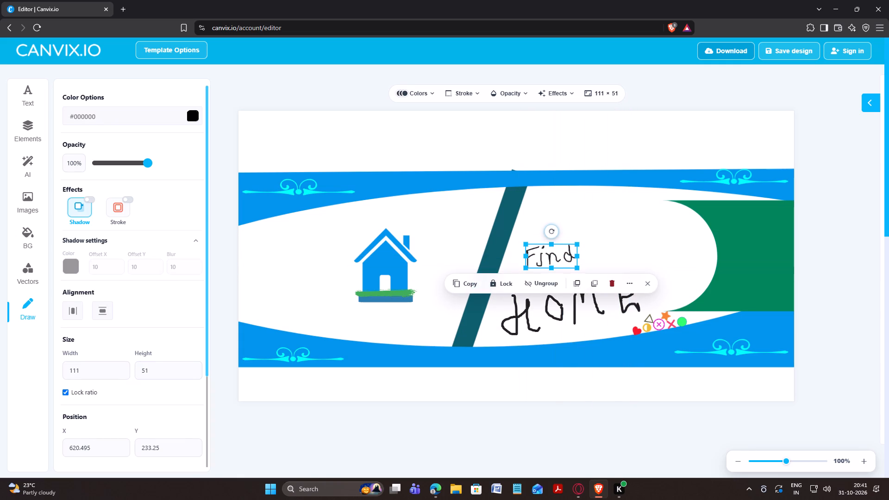
left_click_drag(576, 246, 576, 246)
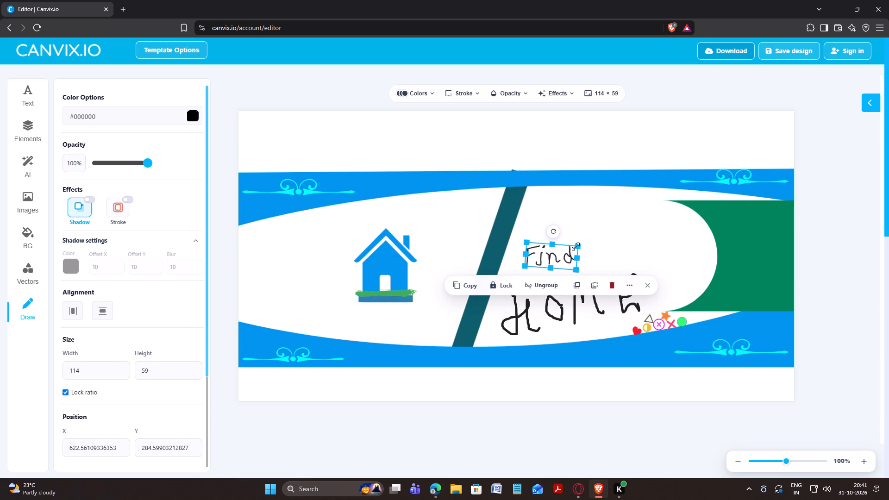
left_click_drag(576, 246, 568, 249)
Move the small word "Find" below the house icon, to about X 316, Y 444.
left_click_drag(555, 260, 528, 285)
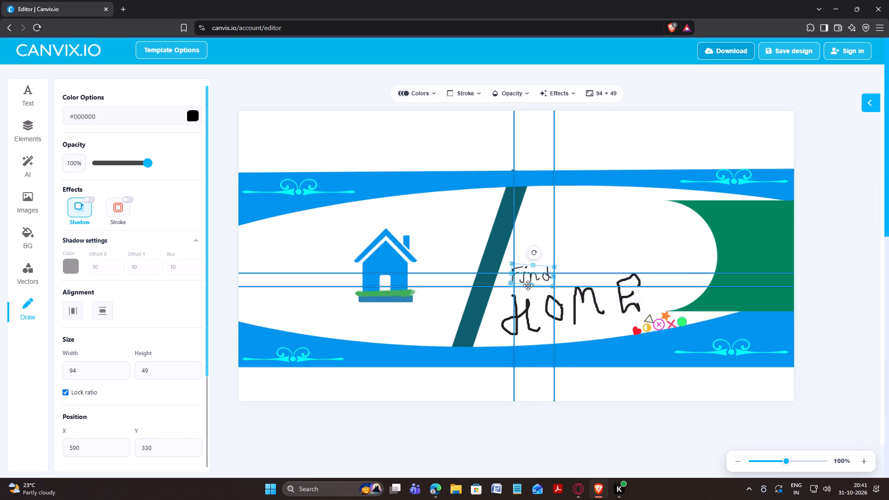
left_click_drag(528, 285, 411, 330)
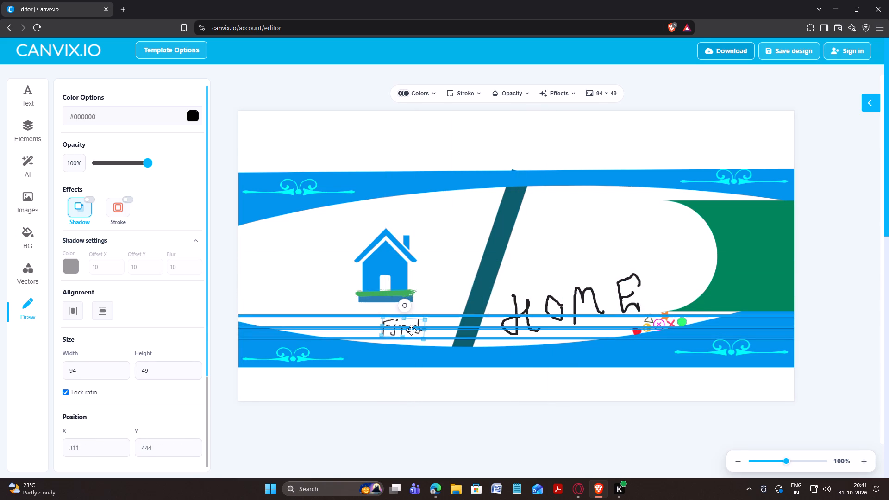
left_click_drag(411, 330, 413, 330)
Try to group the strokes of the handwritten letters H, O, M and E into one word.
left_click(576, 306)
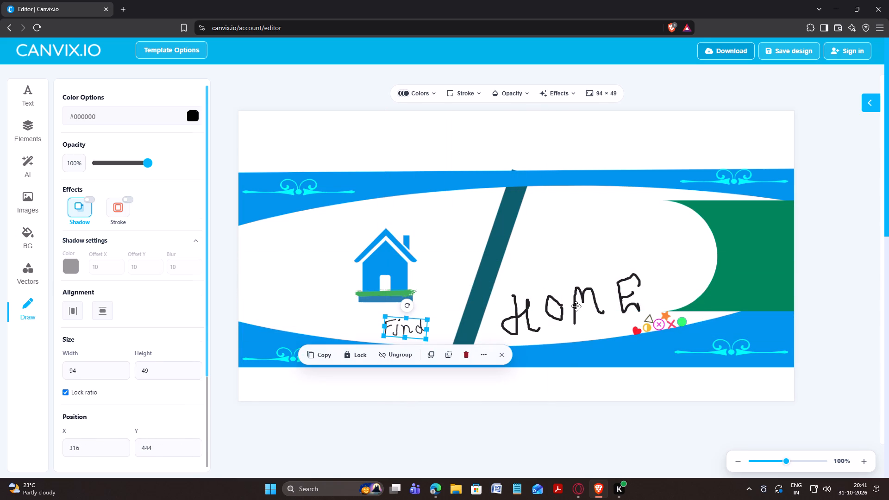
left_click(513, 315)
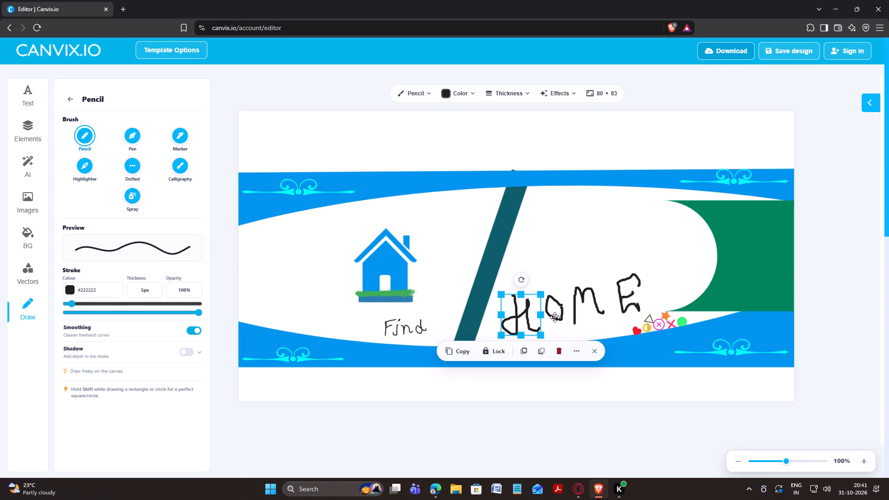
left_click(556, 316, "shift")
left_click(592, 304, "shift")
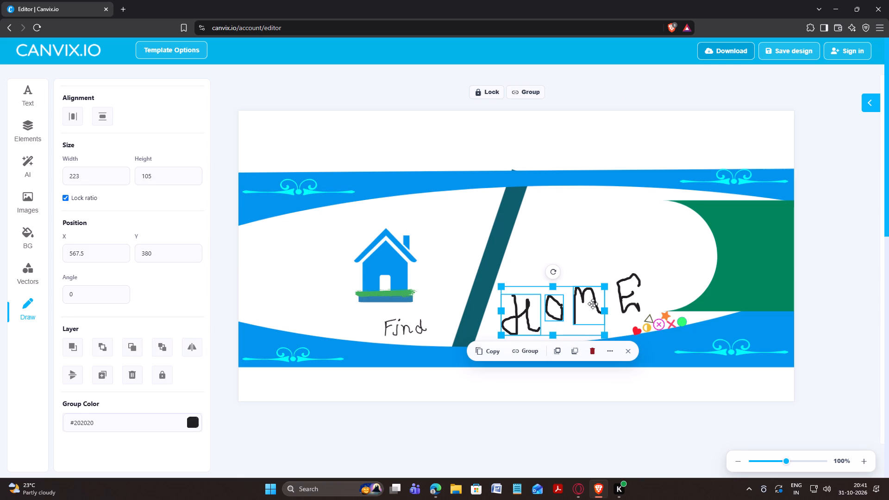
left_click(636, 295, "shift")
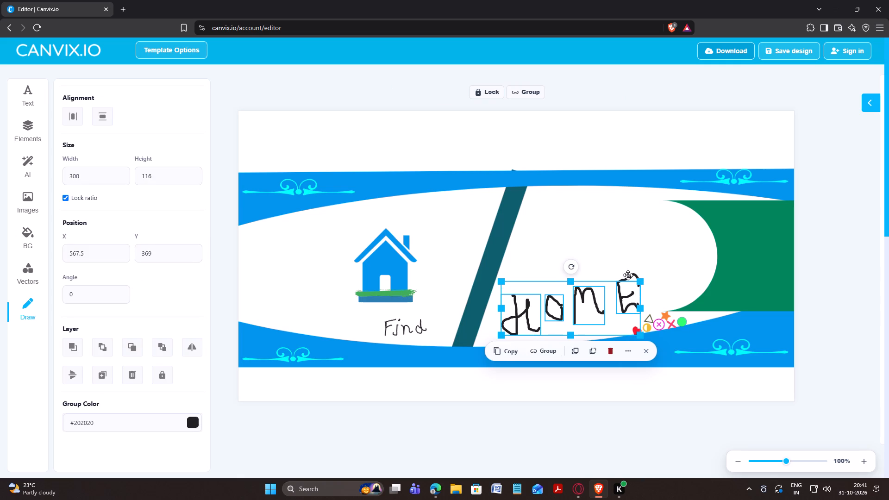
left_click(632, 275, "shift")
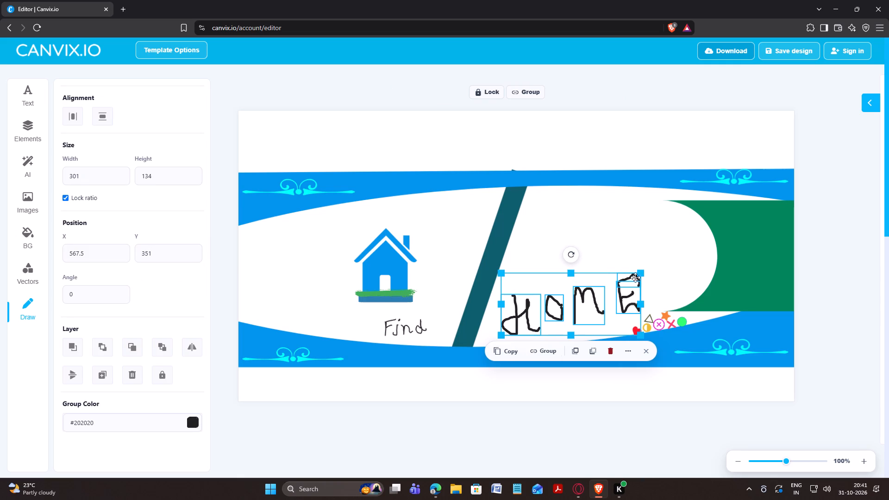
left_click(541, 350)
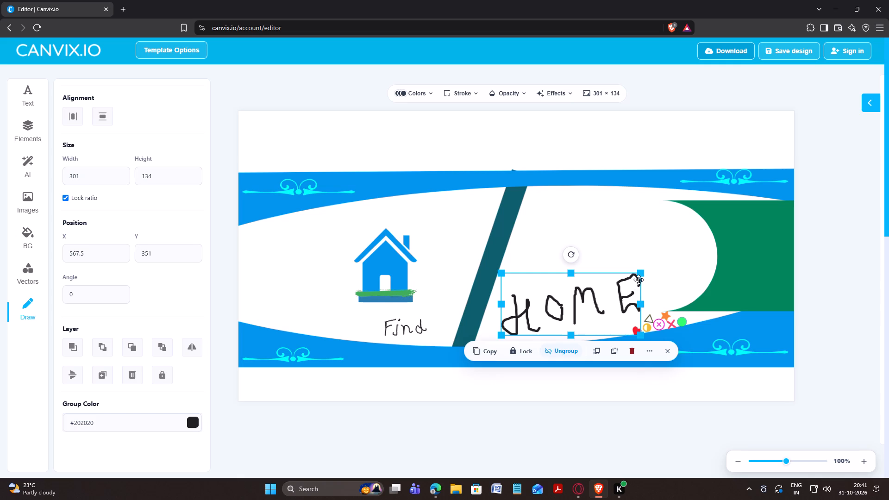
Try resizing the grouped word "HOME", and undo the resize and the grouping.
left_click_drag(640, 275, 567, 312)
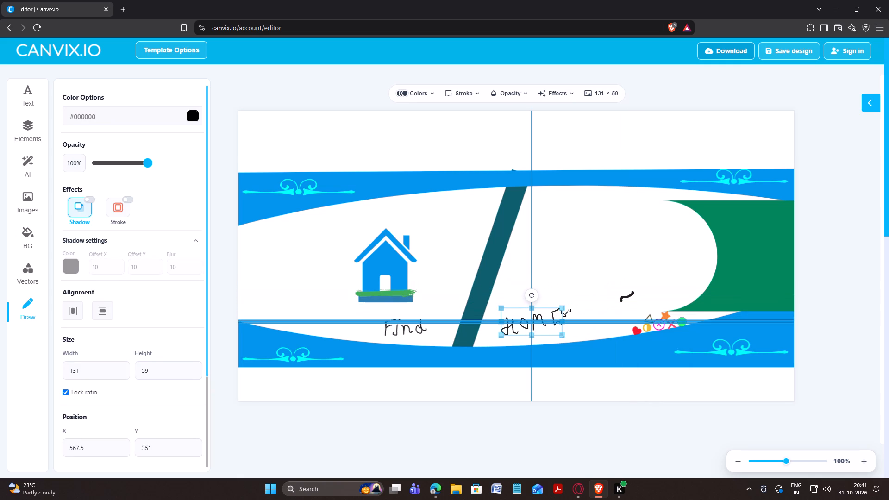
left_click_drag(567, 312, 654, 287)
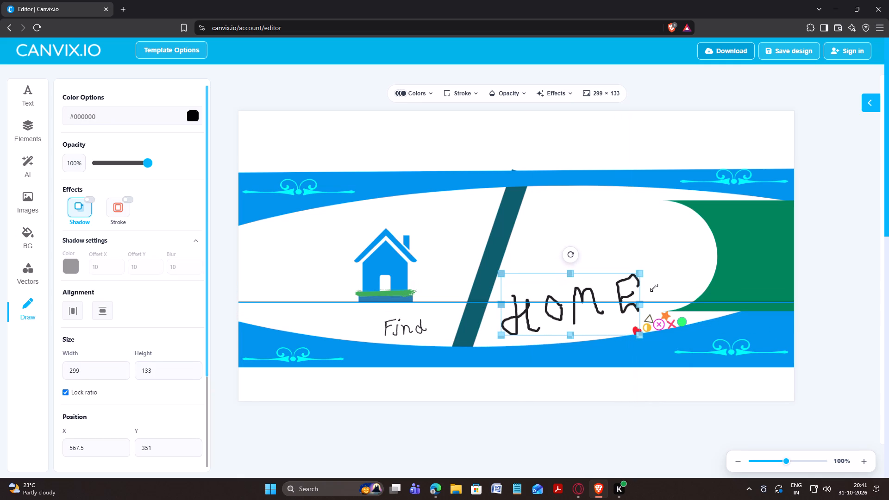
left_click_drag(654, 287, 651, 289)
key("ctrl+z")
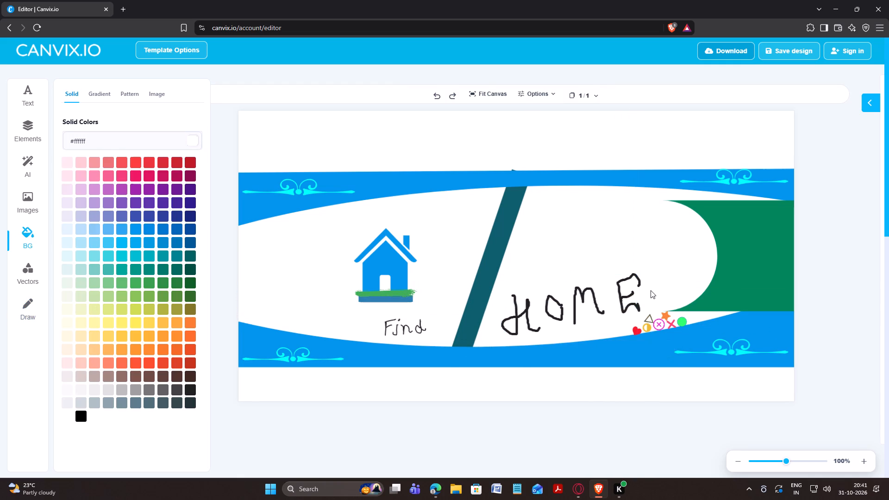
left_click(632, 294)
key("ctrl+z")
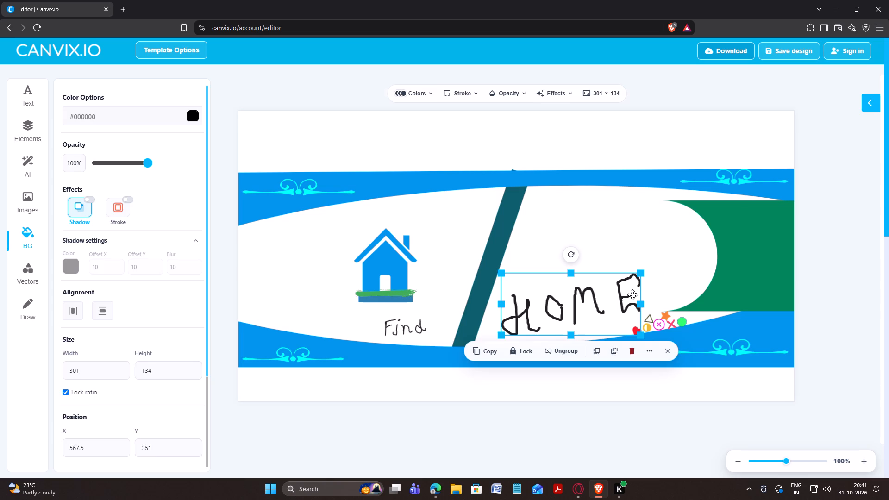
Group all the strokes of the handwritten letters H, O, M and E into one word.
left_click(632, 294)
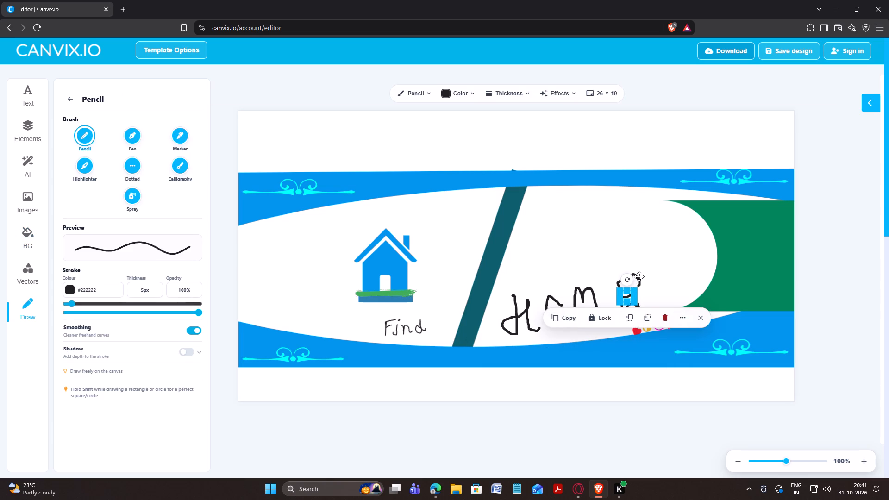
left_click(639, 276, "shift")
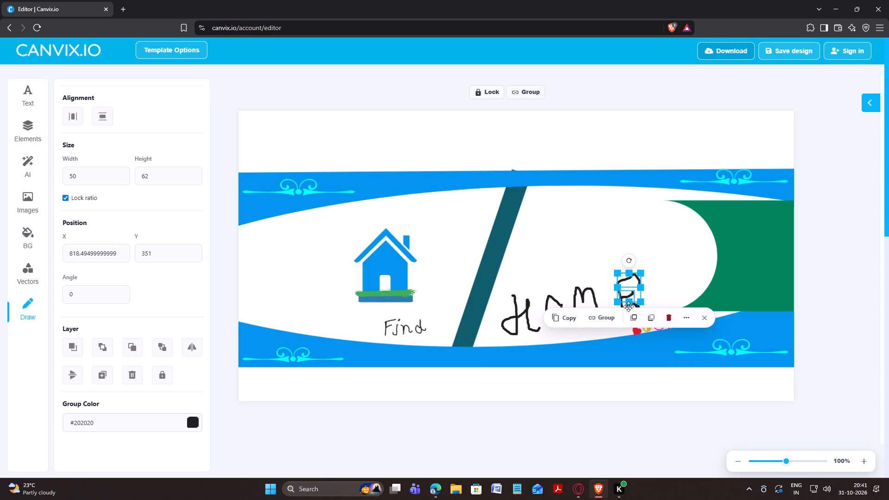
left_click(629, 306, "shift")
left_click(602, 305, "shift")
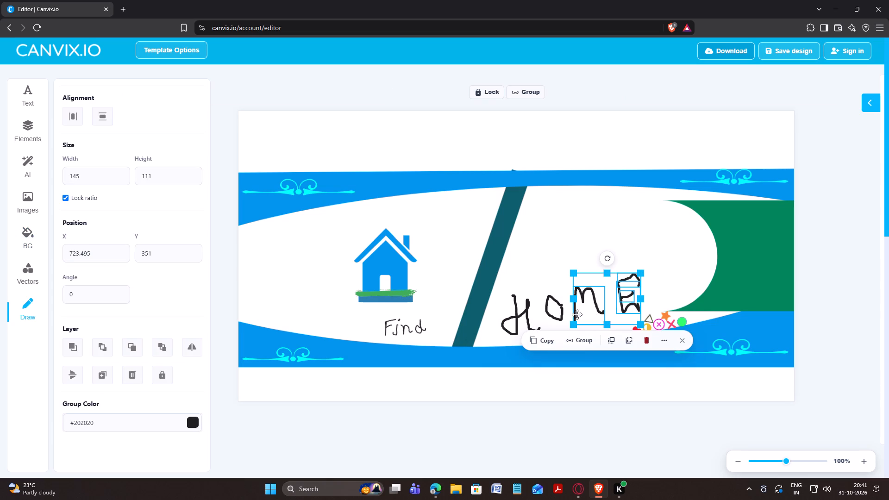
left_click(556, 312, "shift")
left_click(525, 314, "shift")
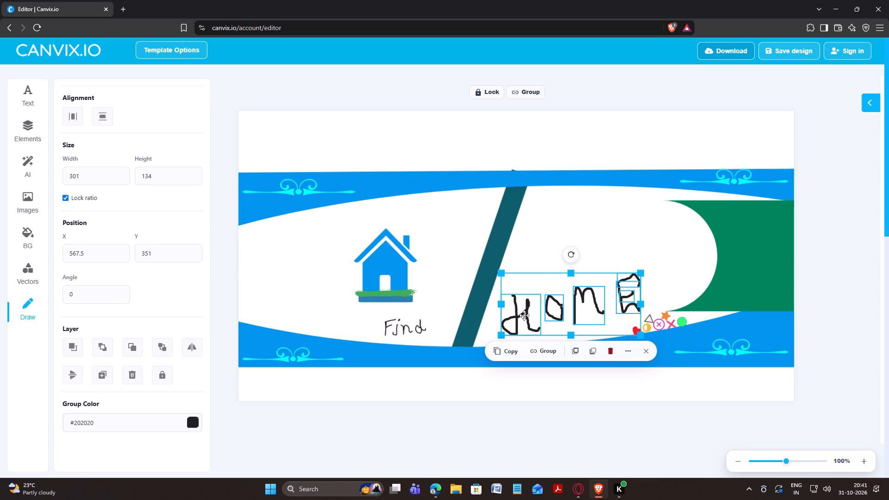
left_click(547, 350)
Shrink the grouped word "HOME" to about 130 × 58 and tilt it slightly clockwise.
left_click_drag(641, 275, 565, 312)
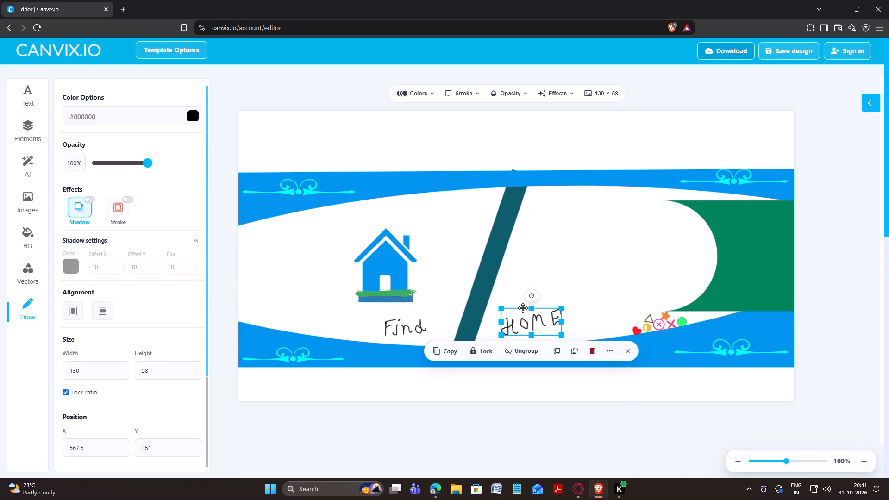
left_click_drag(530, 295, 535, 291)
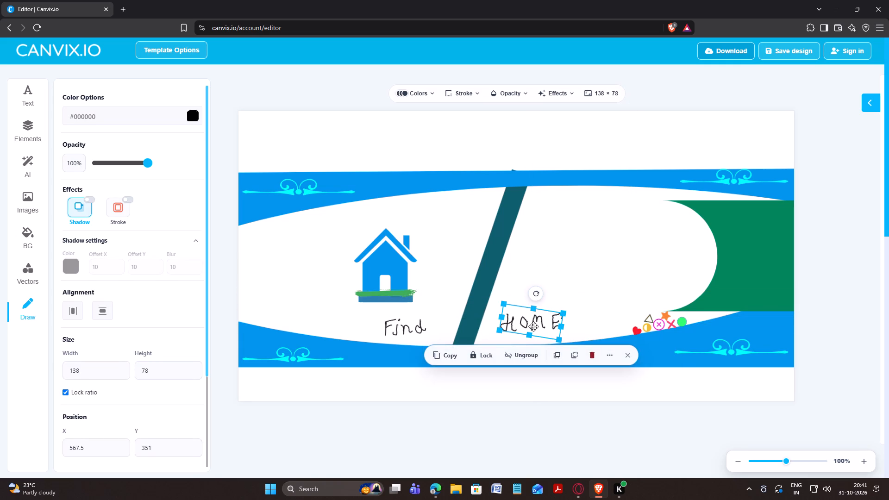
Move the small word "HOME" level with "Find", to about X 614, Y 429.
left_click_drag(533, 327, 533, 331)
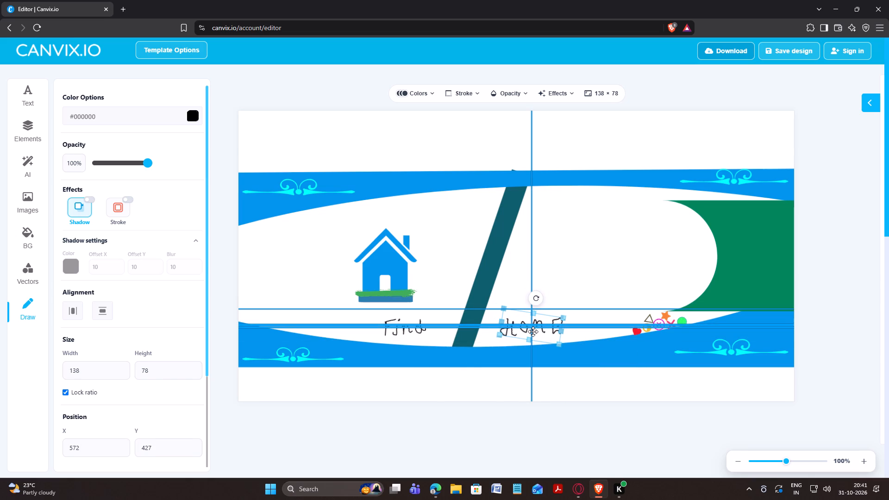
left_click_drag(533, 331, 540, 330)
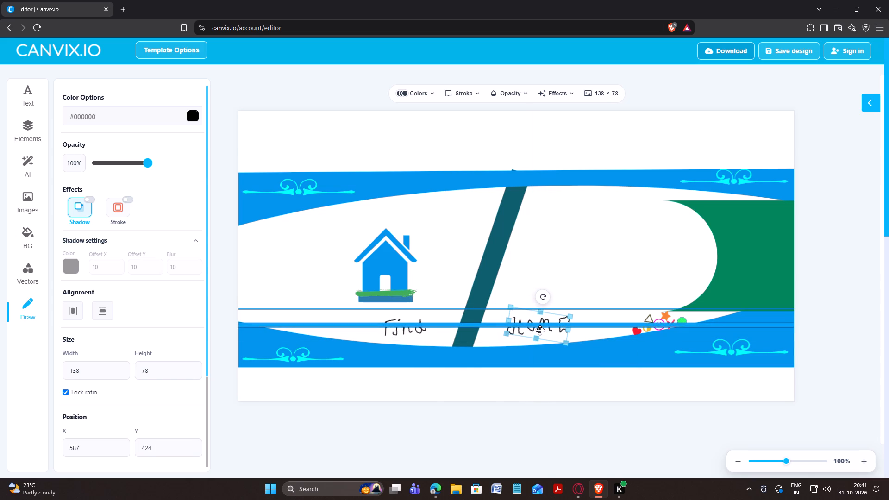
left_click_drag(540, 330, 553, 332)
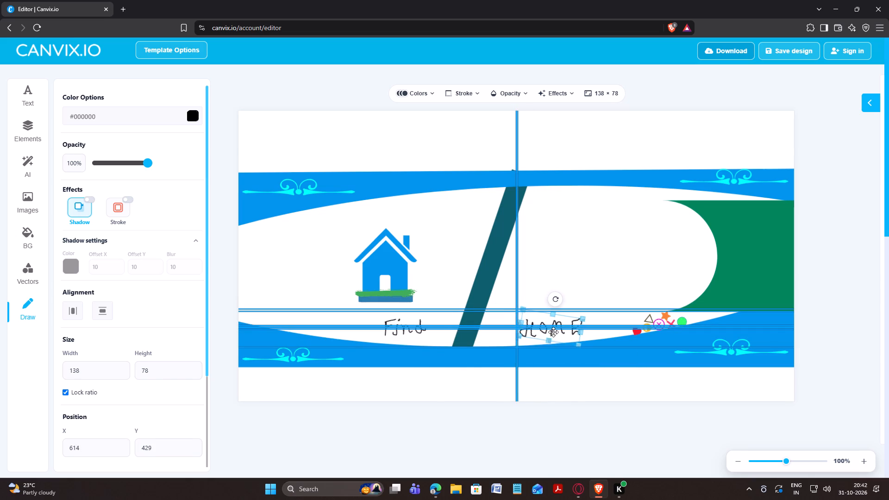
left_click_drag(553, 332, 554, 331)
Shift the dark teal diagonal bar rightward so its lower end sits just before the word "HOME".
left_click(473, 332)
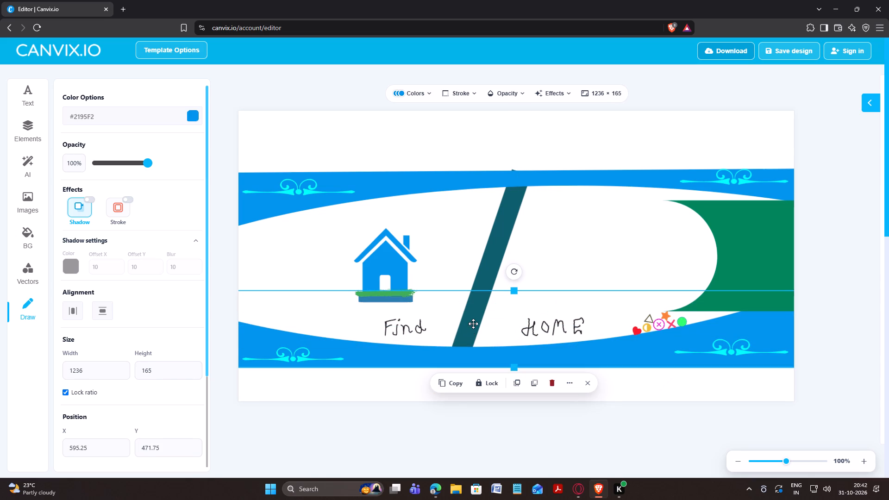
left_click(481, 267)
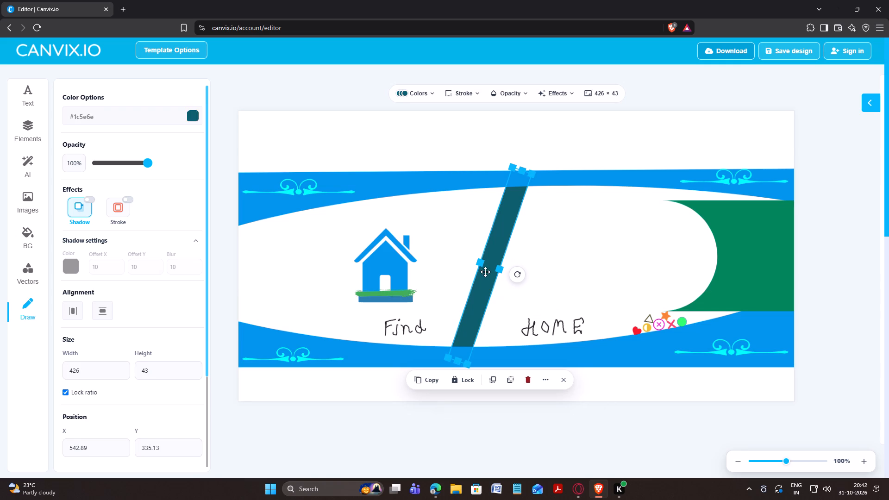
left_click_drag(487, 272, 520, 273)
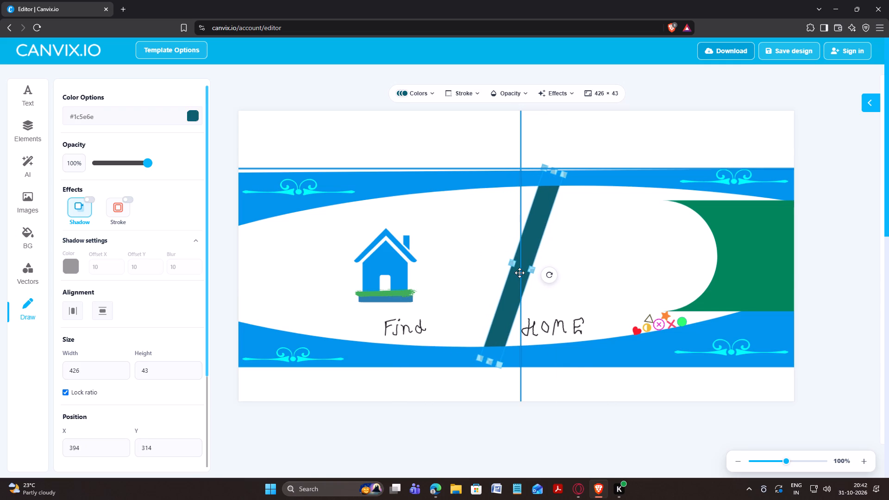
left_click_drag(520, 273, 522, 273)
Move the word "Find" close to the diagonal bar, to about X 427, Y 447.
left_click_drag(417, 328, 459, 329)
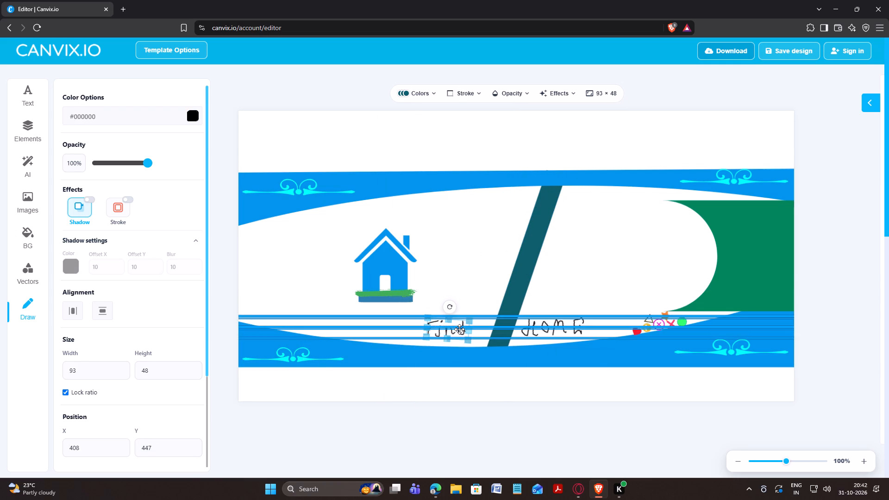
left_click_drag(459, 329, 468, 329)
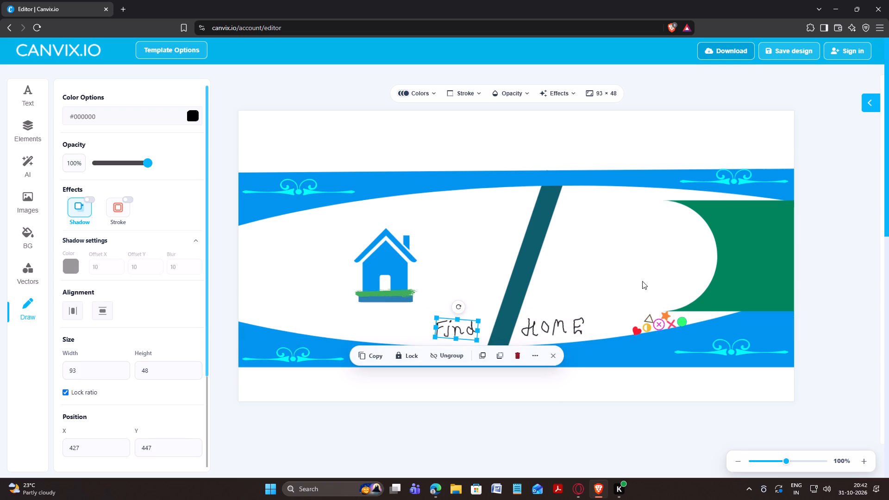
left_click(644, 280)
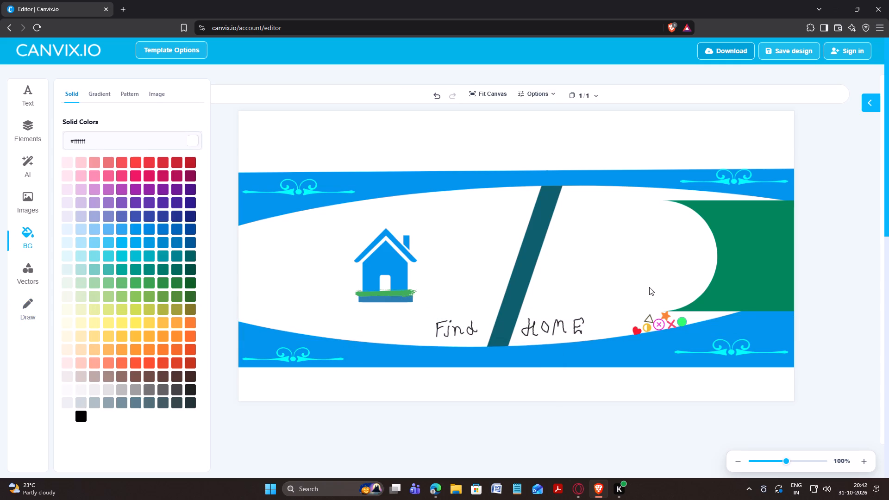
Group the blue house icon with the green grass stroke beneath it.
left_click(392, 280)
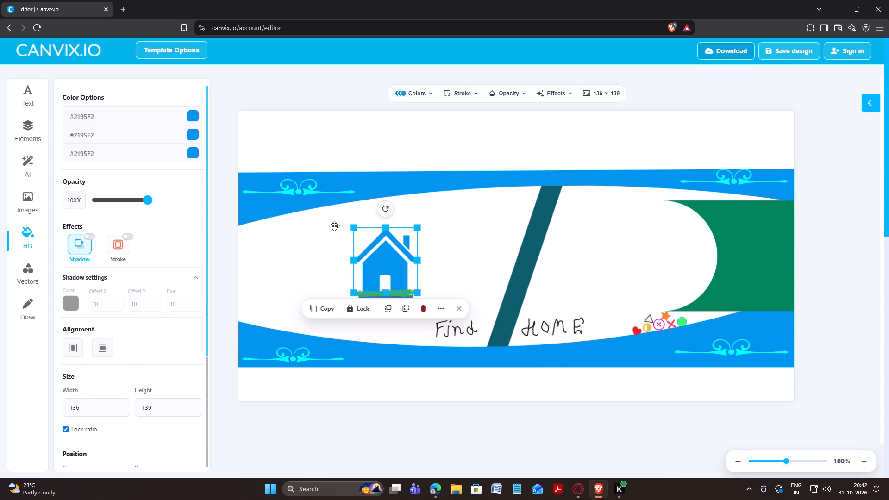
left_click(335, 223)
left_click(383, 258)
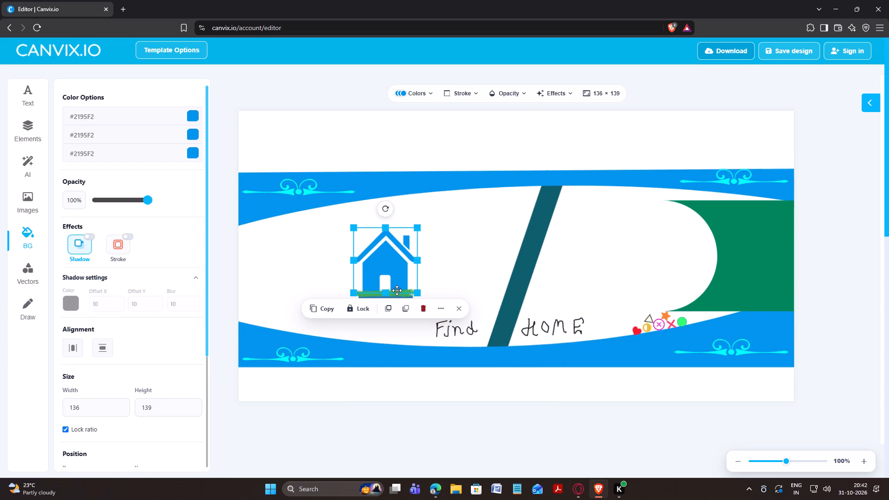
left_click(399, 293, "shift")
left_click(402, 299, "shift")
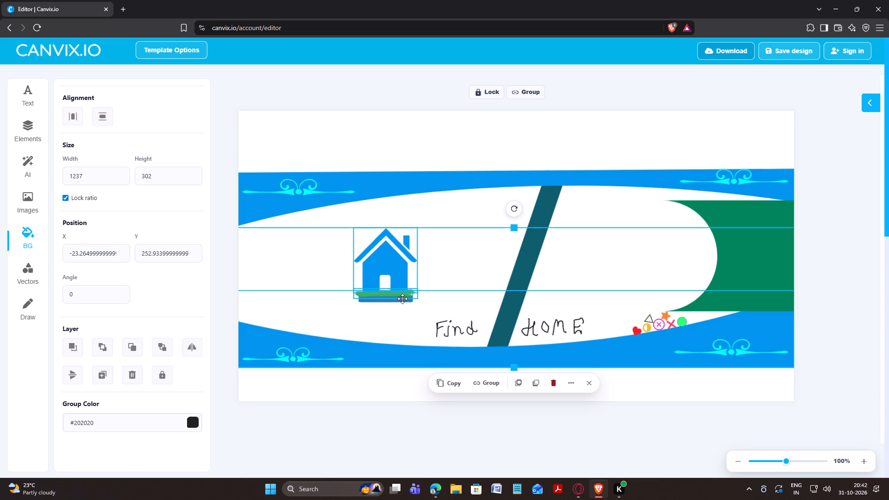
left_click(402, 300, "shift")
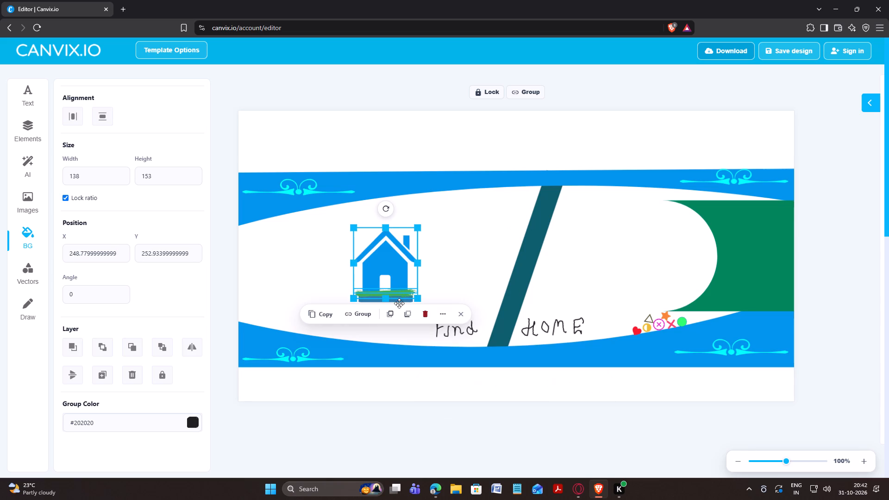
left_click(368, 310)
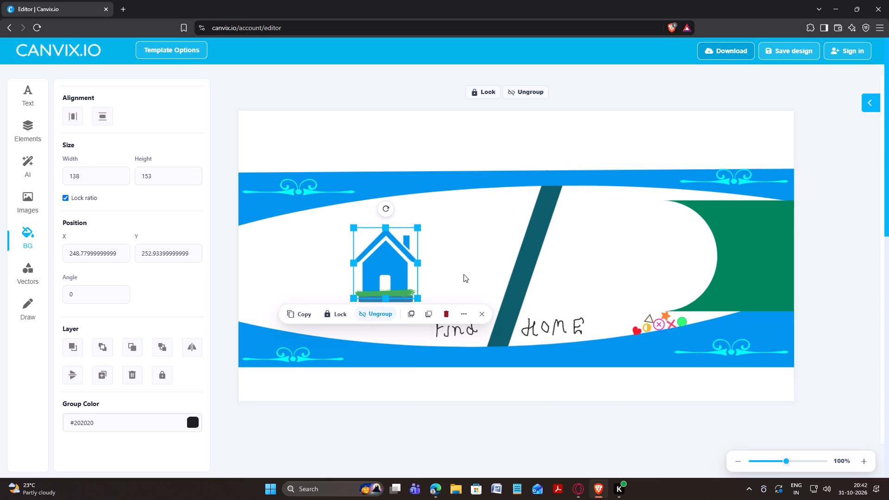
Move the grouped house and grass up and rightward, nearer to the diagonal bar.
left_click(463, 274)
left_click(397, 299)
left_click(397, 301)
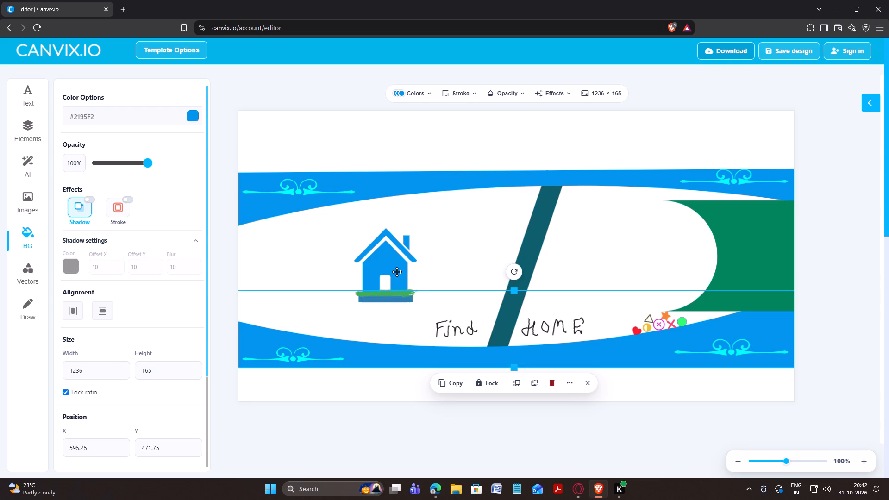
left_click_drag(398, 271, 440, 257)
left_click(368, 270)
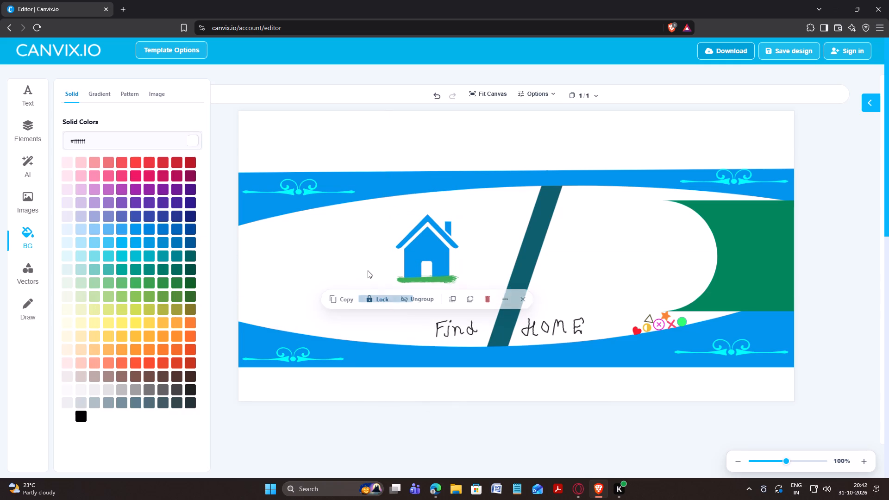
Shift the lower blue curved band slightly down the canvas.
left_click_drag(387, 299, 394, 305)
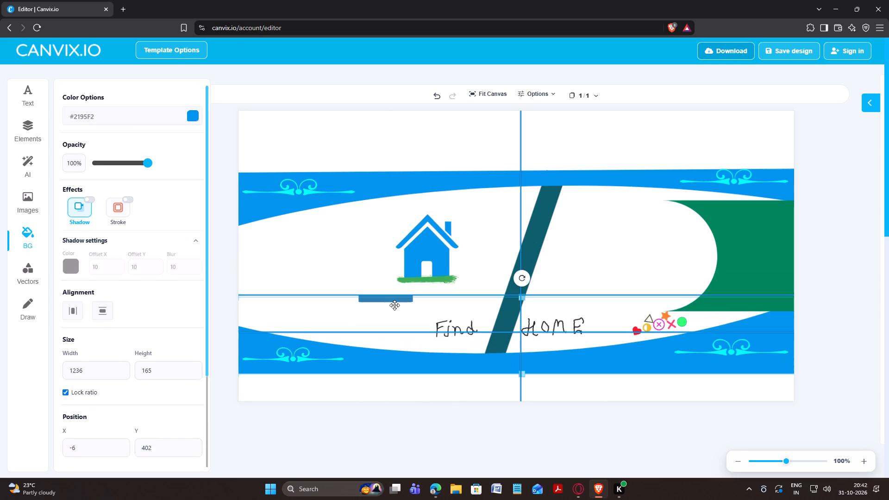
left_click_drag(394, 305, 393, 314)
Move the small darker blue strip under the relocated house, to about X 337, Y 361.
left_click(394, 299)
left_click_drag(394, 299, 402, 294)
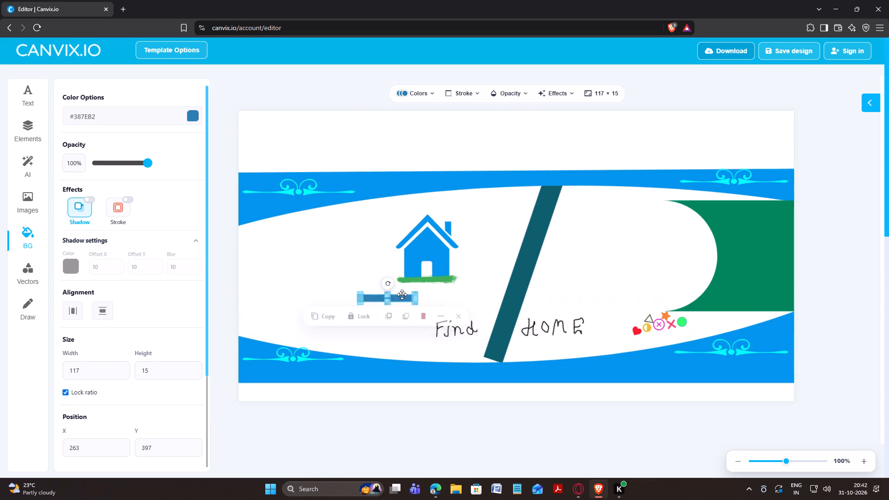
left_click_drag(402, 294, 430, 281)
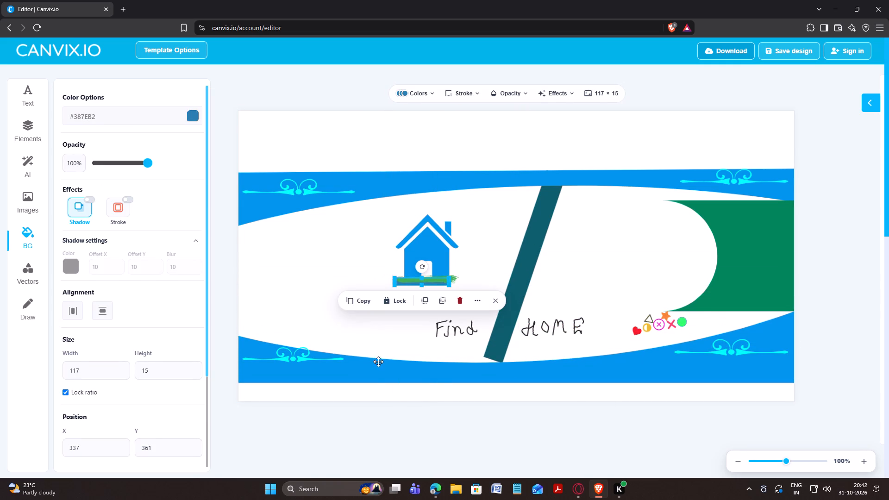
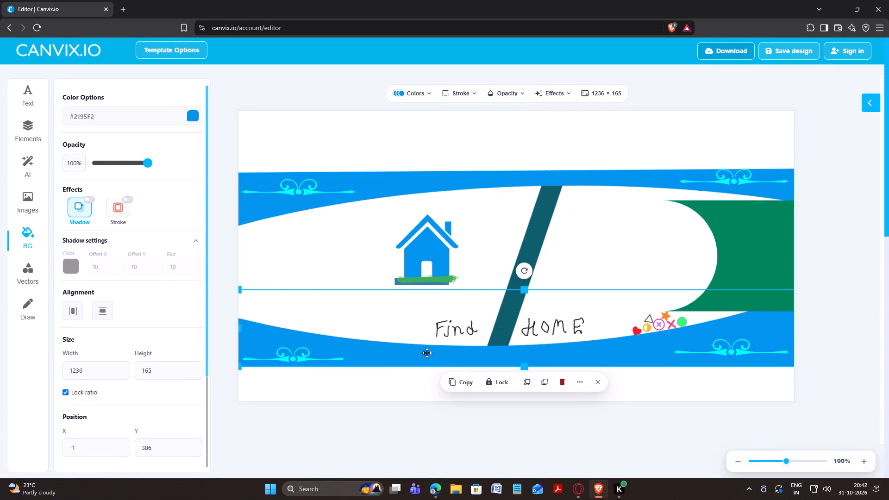
Group the house-and-grass group with the small darker blue strip beneath it.
left_click(375, 269)
left_click(397, 283)
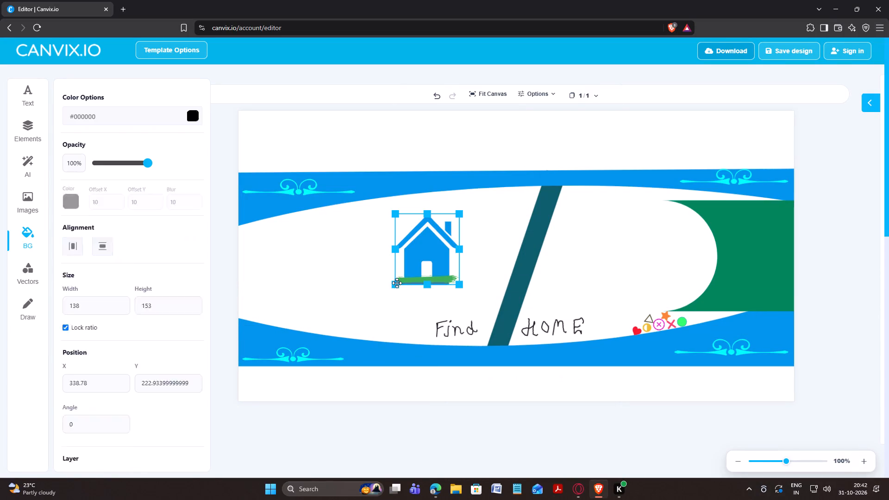
left_click(440, 270)
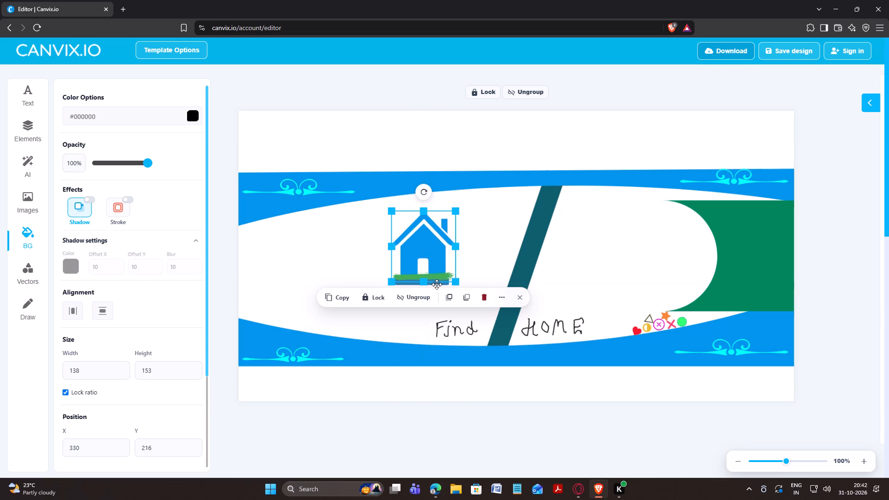
double_click(416, 284, "shift")
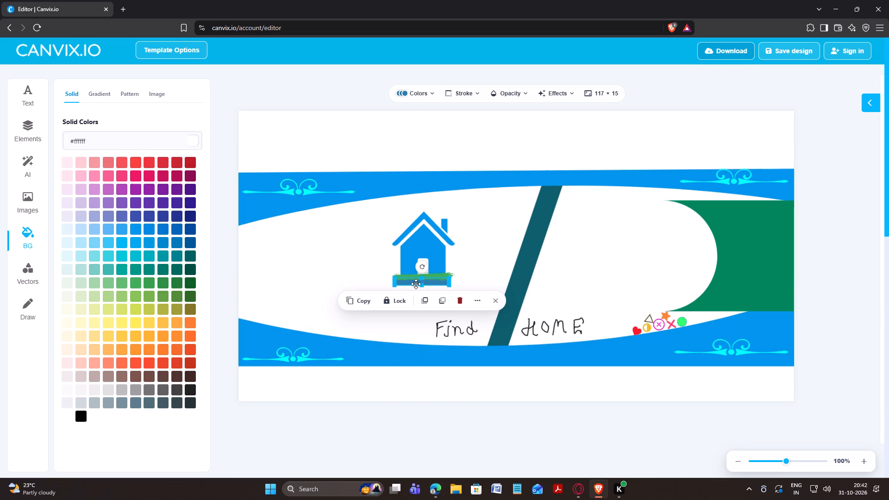
left_click(426, 258, "shift")
left_click(433, 250, "shift")
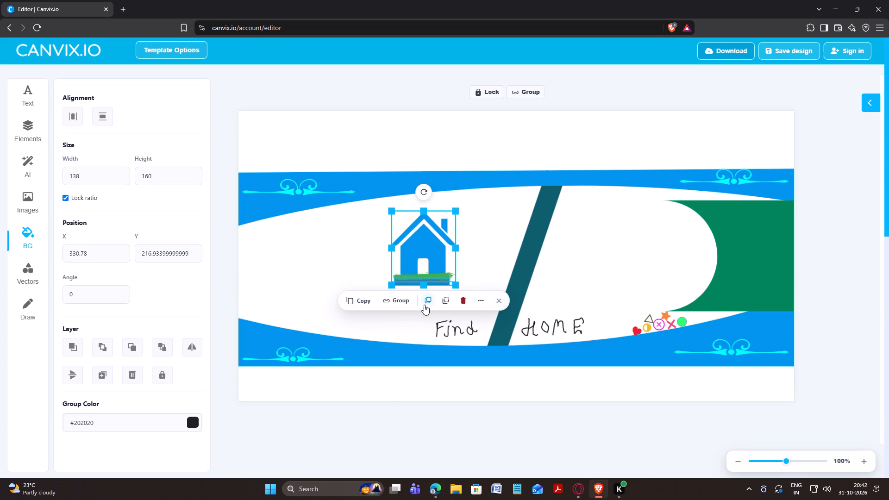
left_click(408, 303)
Move the grouped house down beside the handwritten "Find" and shrink it to about 77 × 89.
left_click_drag(434, 254, 486, 302)
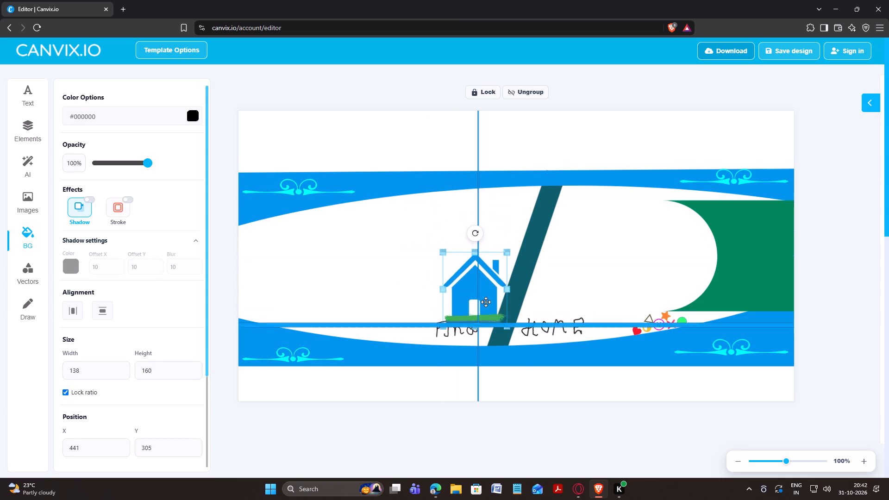
left_click_drag(486, 302, 417, 305)
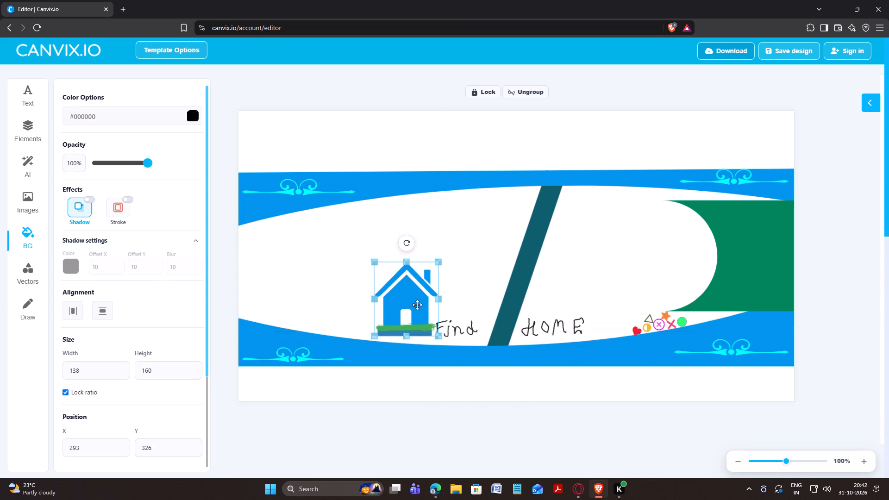
left_click_drag(417, 305, 416, 305)
left_click_drag(436, 261, 419, 290)
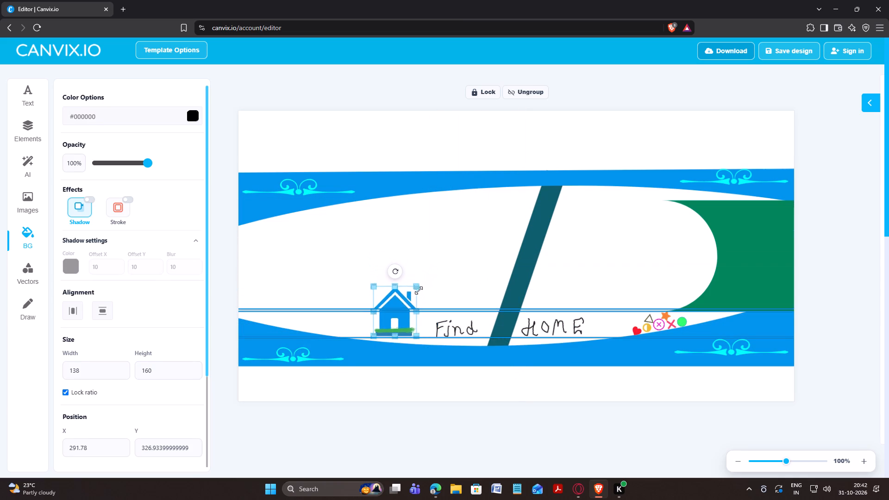
left_click_drag(419, 290, 413, 299)
Move the small house group across the diagonal bar to the space between "HOME" and the red heart.
left_click_drag(393, 306, 409, 308)
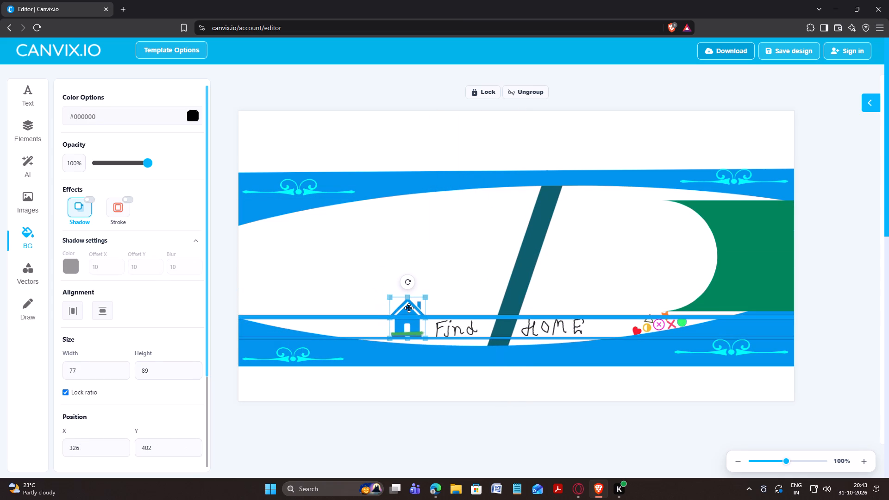
left_click_drag(409, 308, 601, 304)
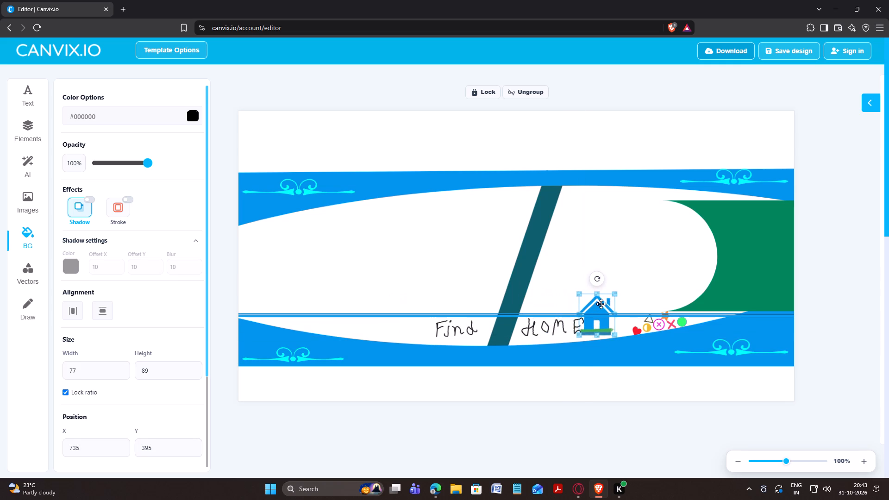
left_click_drag(601, 304, 611, 306)
Tilt the house group slightly counterclockwise and settle it on the lower blue band's curve beside "HOME".
left_click_drag(610, 282, 603, 286)
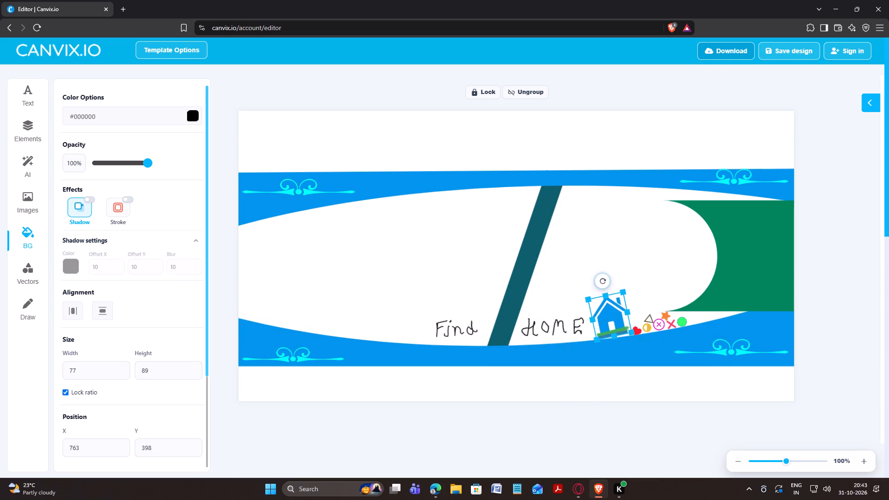
left_click_drag(603, 286, 606, 288)
left_click_drag(610, 311, 609, 312)
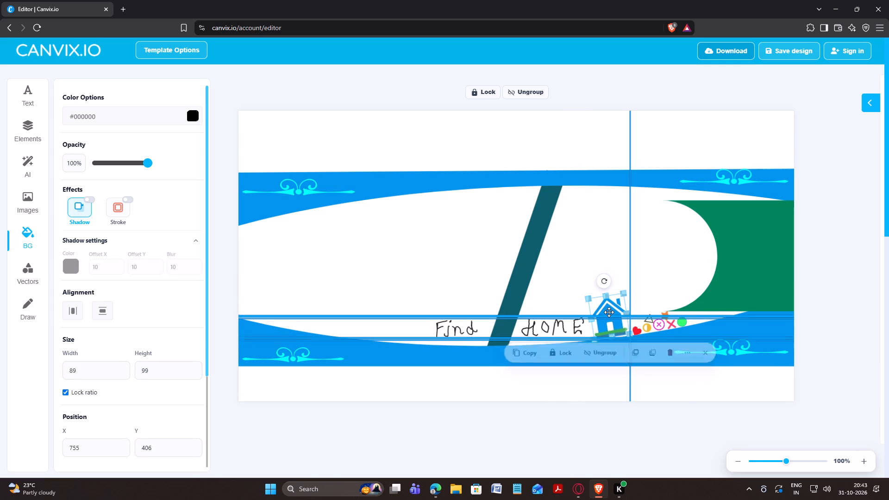
left_click_drag(609, 312, 615, 316)
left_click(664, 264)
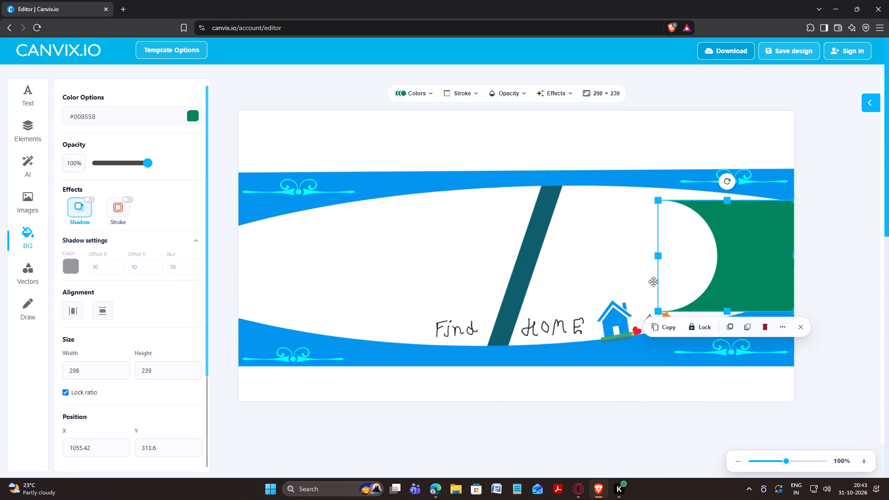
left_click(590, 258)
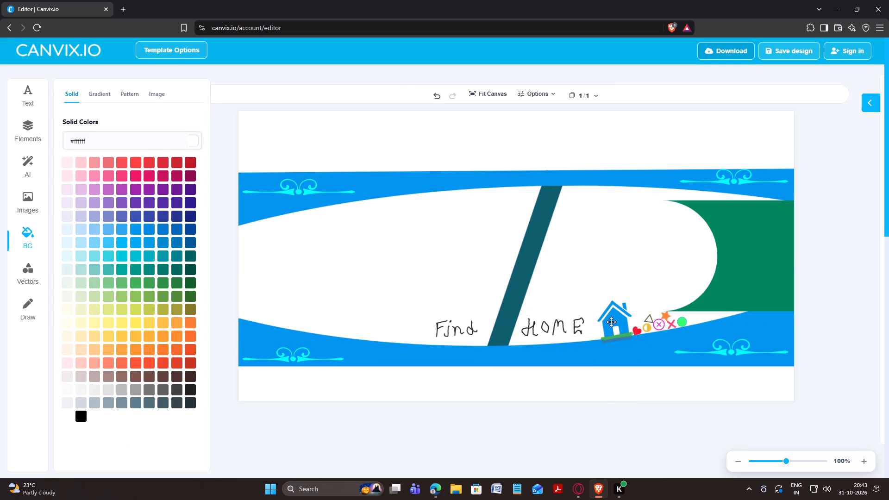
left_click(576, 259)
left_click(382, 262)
Add the red "10% Off" vector badge between the diagonal bar and the green shape, enlarged to about 169 × 176.
left_click(38, 274)
left_click(115, 170)
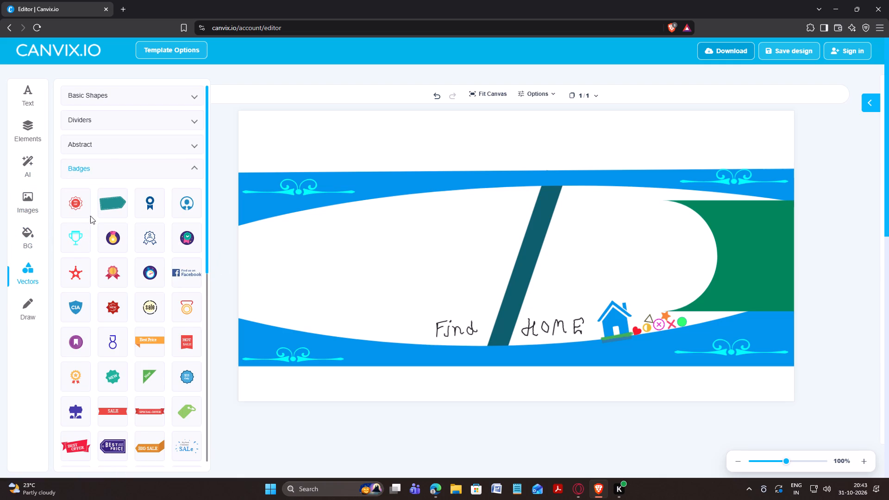
left_click(73, 207)
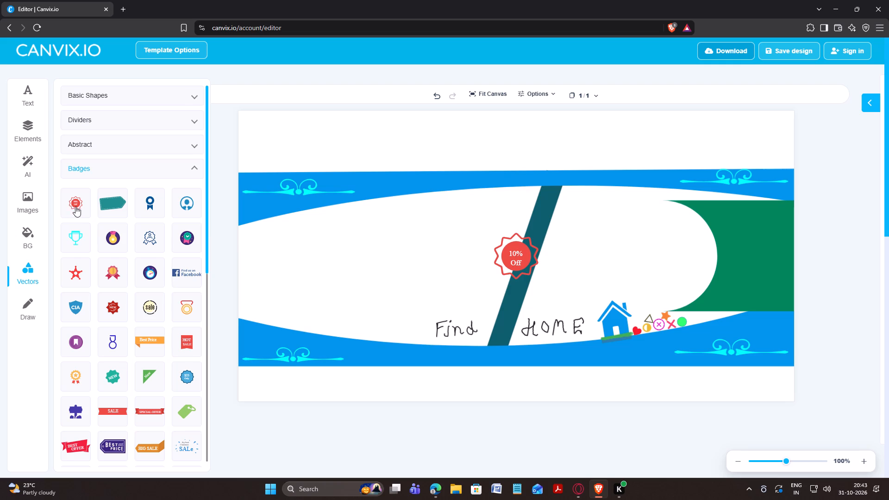
left_click_drag(515, 251, 645, 259)
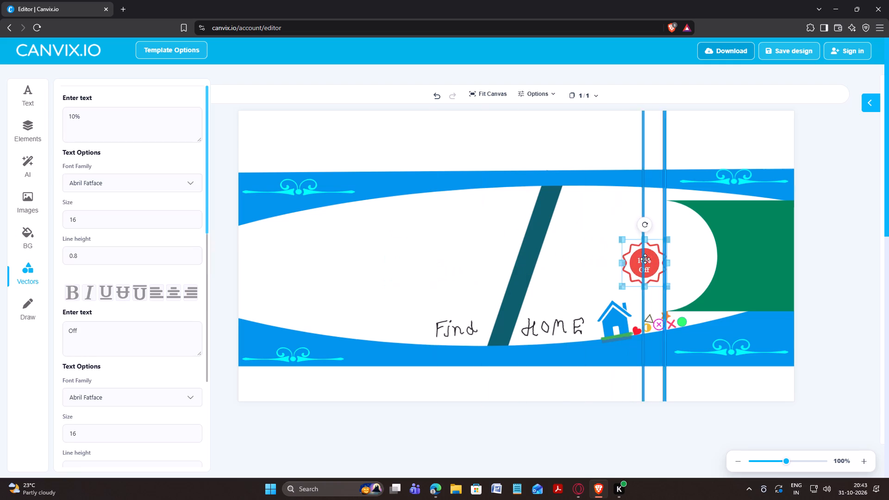
left_click_drag(645, 259, 604, 256)
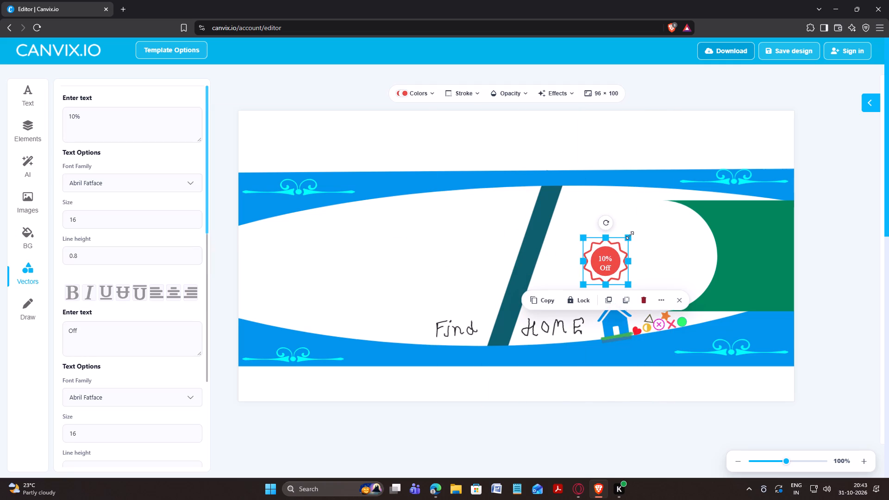
left_click_drag(628, 236, 676, 216)
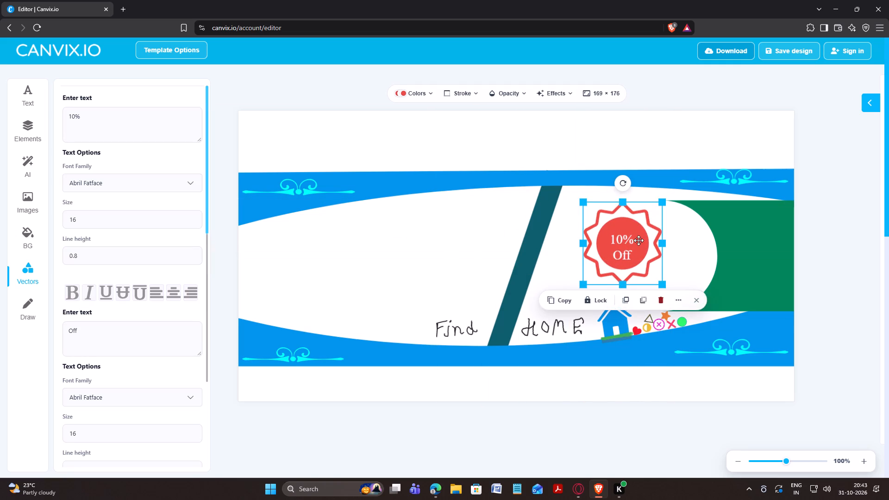
left_click_drag(638, 240, 626, 241)
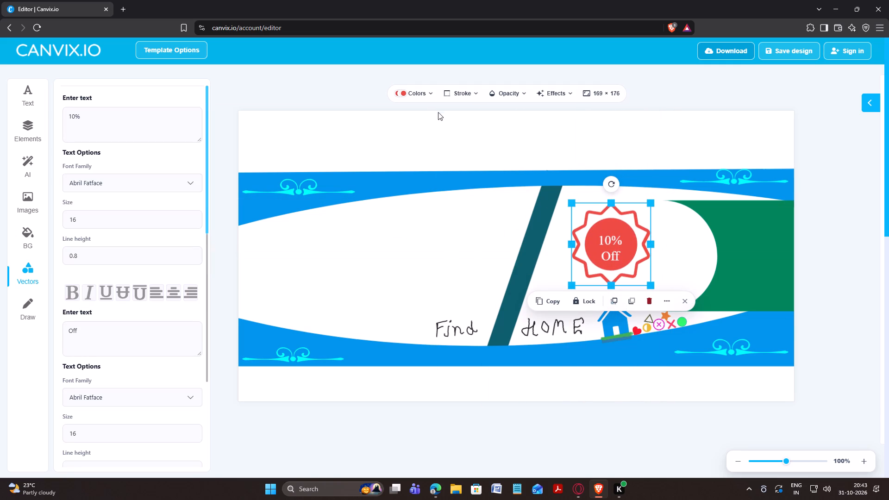
Recolor the "10% Off" badge from red to deep blue, RGB 2, 49, 237.
left_click(427, 98)
left_click(408, 145)
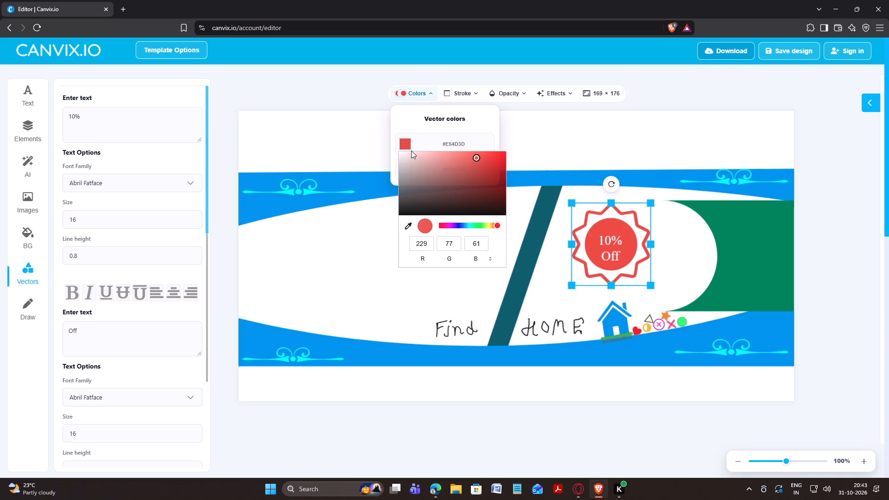
left_click(464, 223)
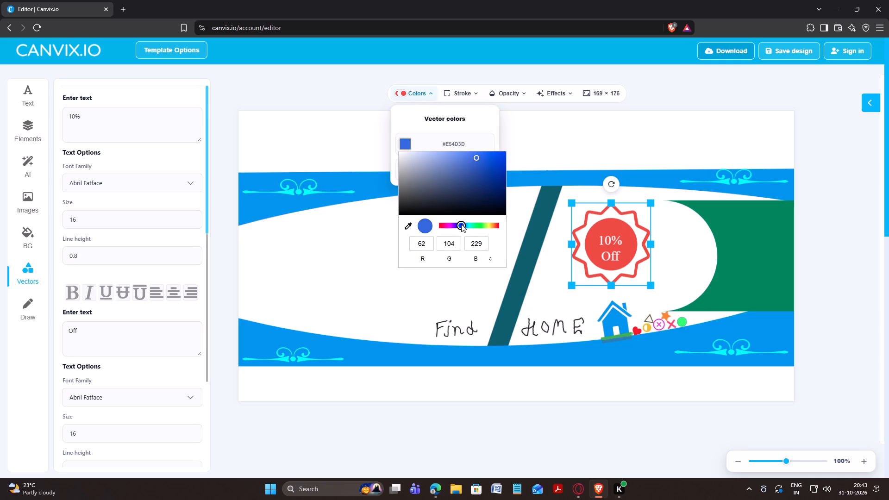
left_click_drag(479, 170, 531, 138)
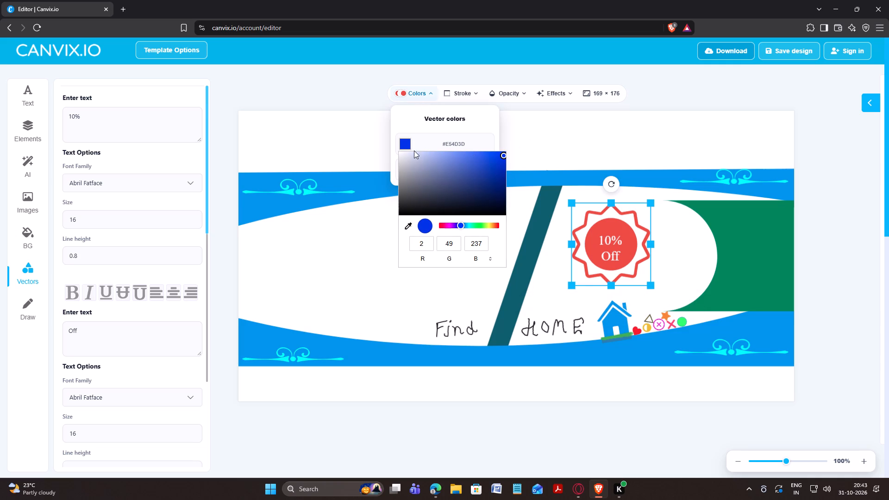
left_click(407, 142)
left_click(691, 250)
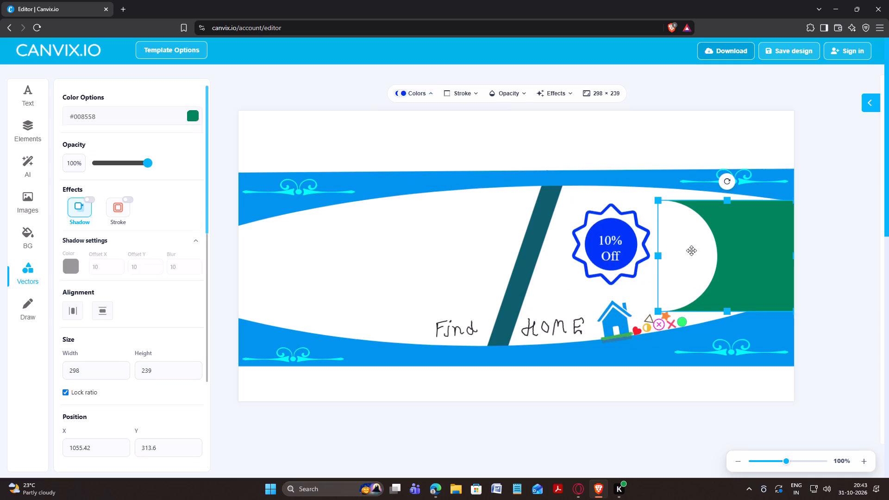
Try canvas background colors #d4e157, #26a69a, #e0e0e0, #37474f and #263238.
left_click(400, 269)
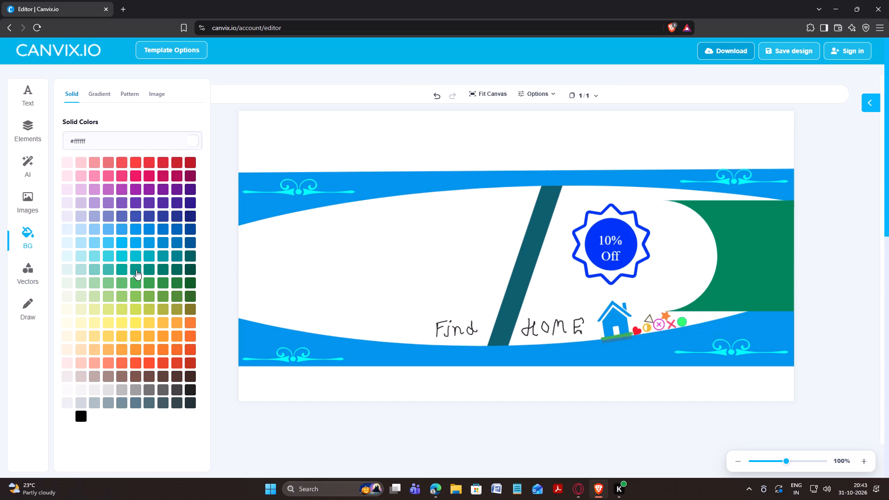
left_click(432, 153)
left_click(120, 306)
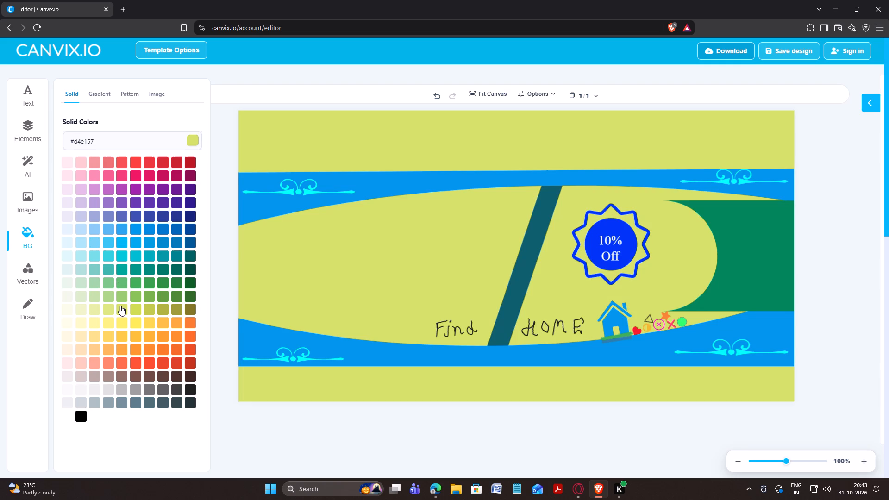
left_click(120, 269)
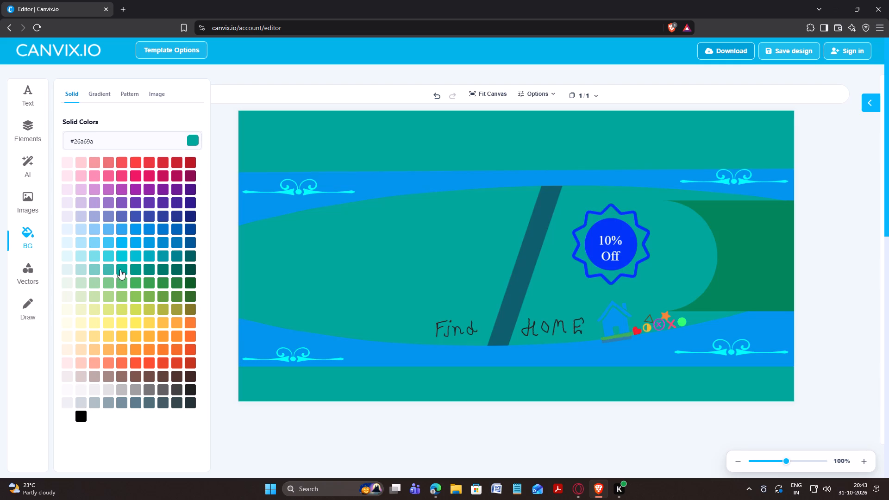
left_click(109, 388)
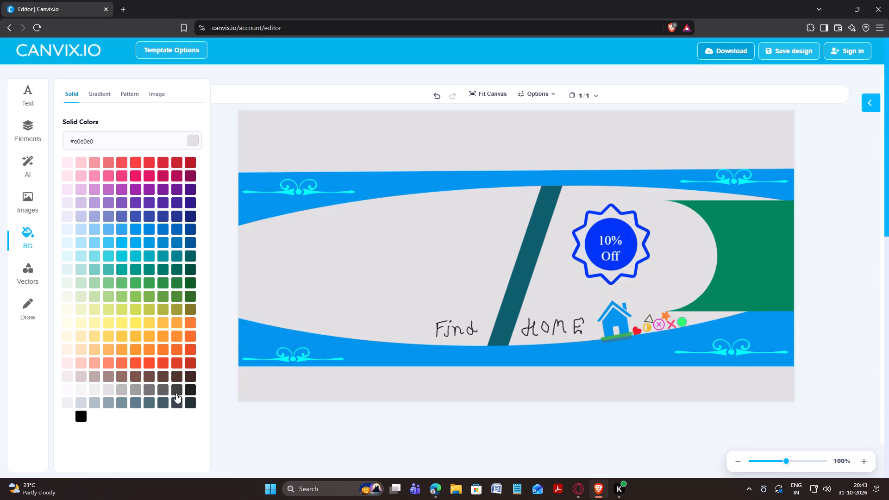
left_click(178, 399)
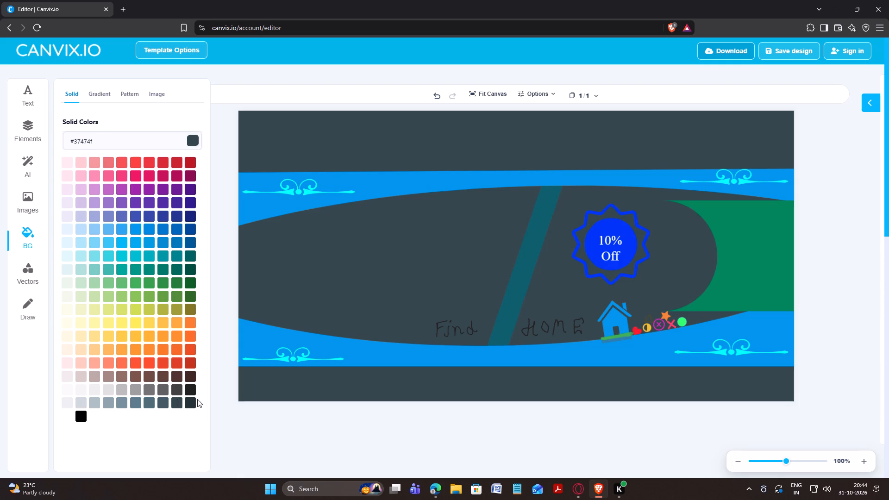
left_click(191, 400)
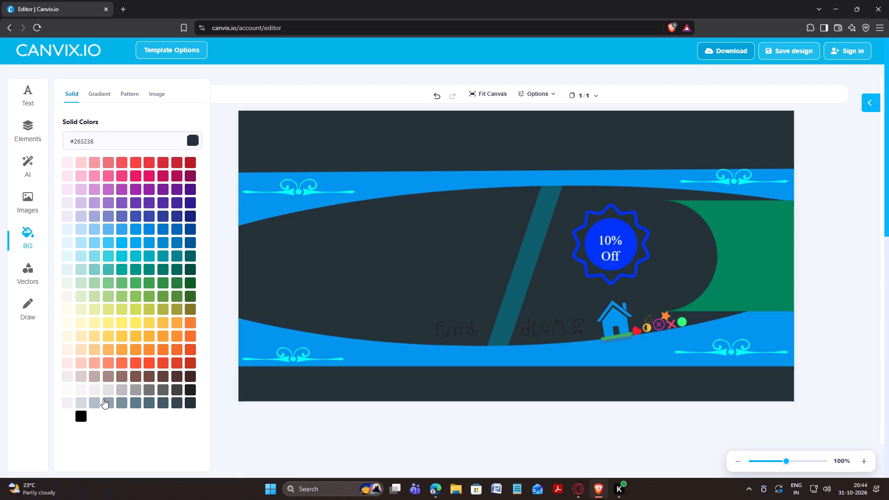
Set the canvas background to the light blue-gray #cfd8dc.
left_click(84, 401)
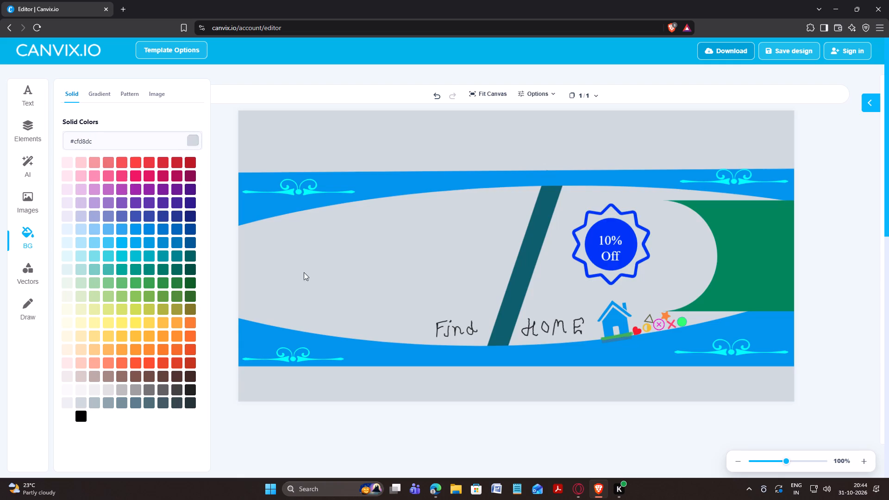
left_click(472, 244)
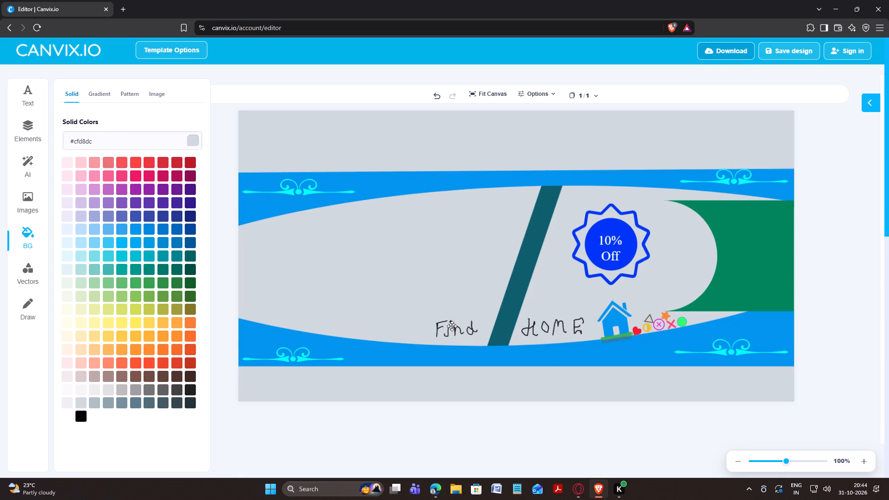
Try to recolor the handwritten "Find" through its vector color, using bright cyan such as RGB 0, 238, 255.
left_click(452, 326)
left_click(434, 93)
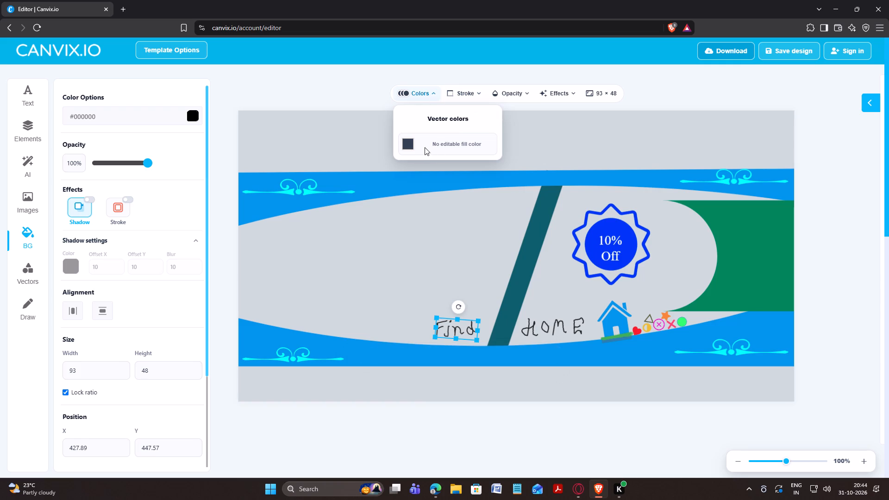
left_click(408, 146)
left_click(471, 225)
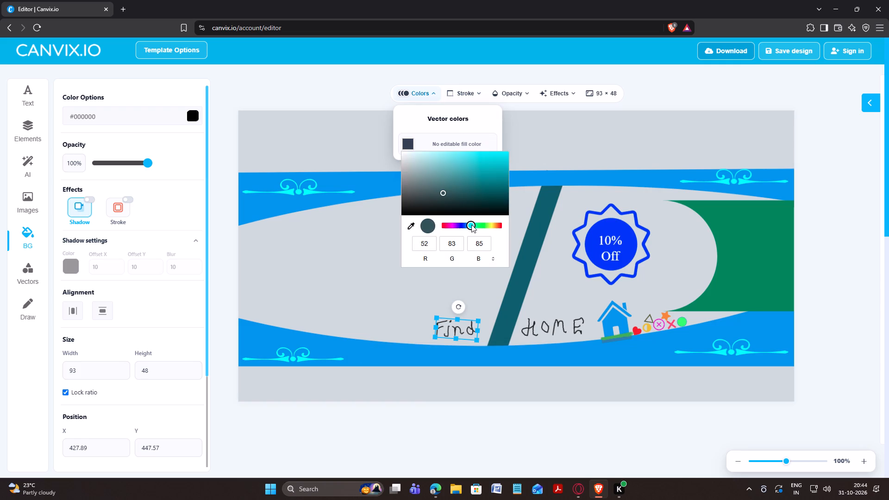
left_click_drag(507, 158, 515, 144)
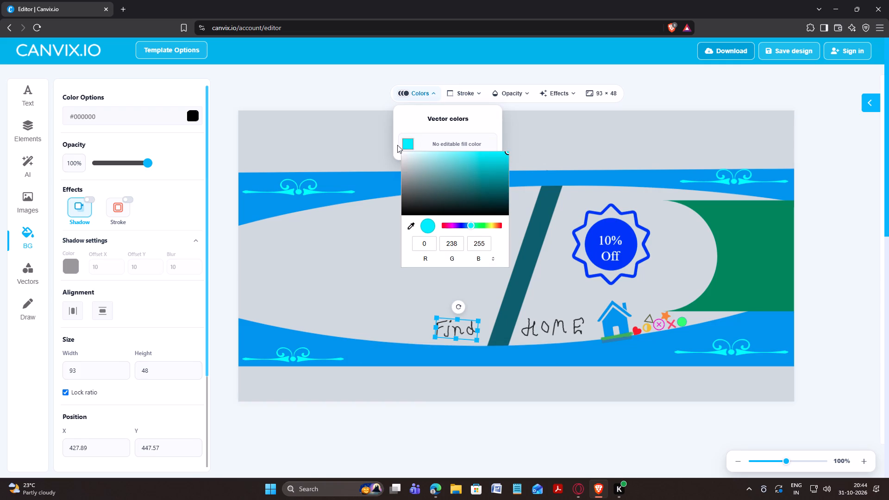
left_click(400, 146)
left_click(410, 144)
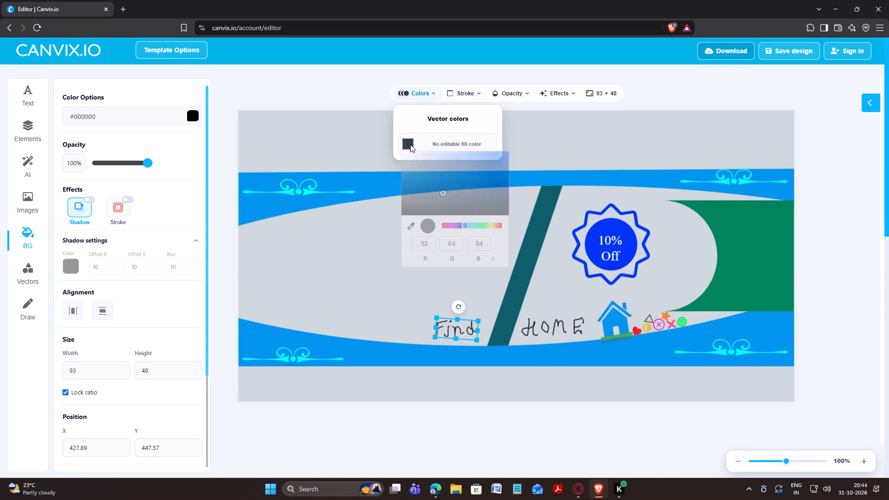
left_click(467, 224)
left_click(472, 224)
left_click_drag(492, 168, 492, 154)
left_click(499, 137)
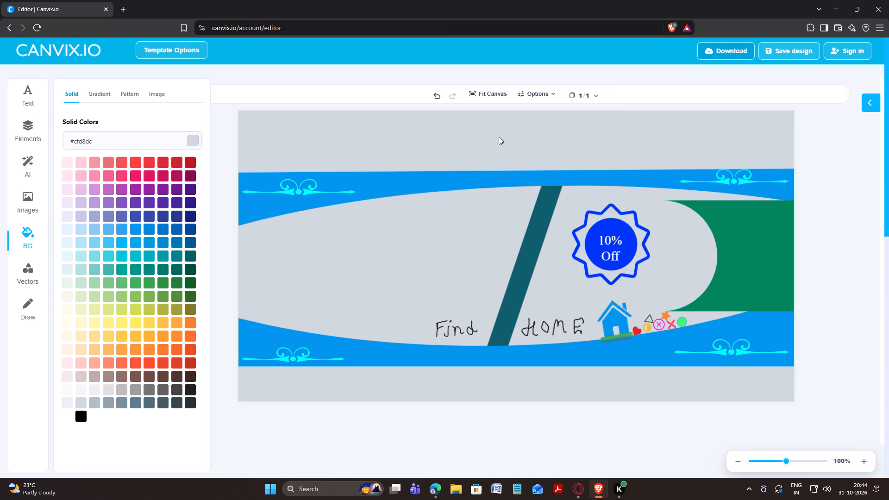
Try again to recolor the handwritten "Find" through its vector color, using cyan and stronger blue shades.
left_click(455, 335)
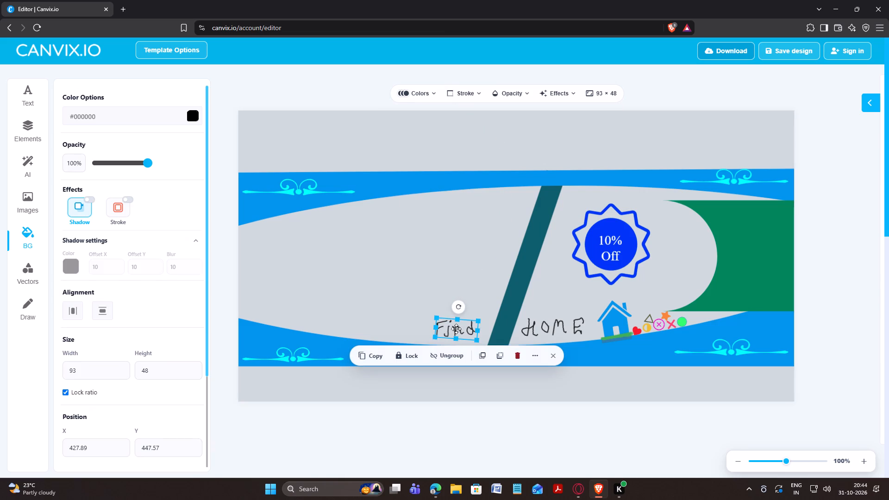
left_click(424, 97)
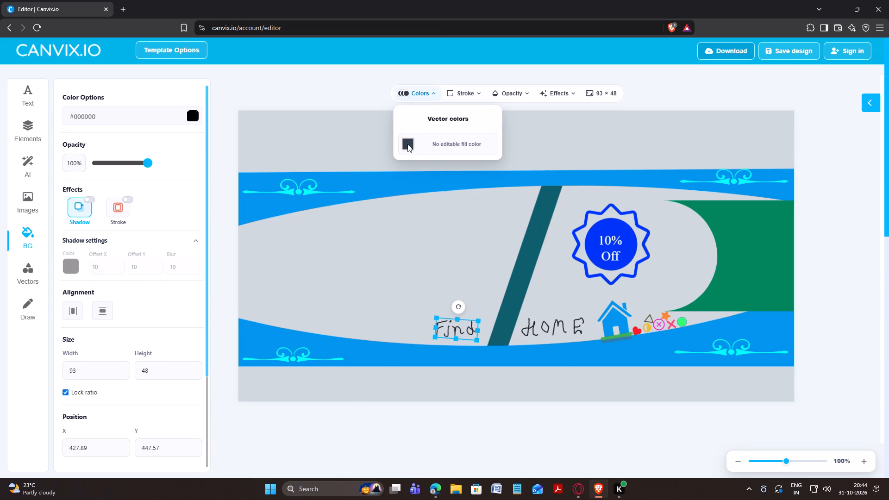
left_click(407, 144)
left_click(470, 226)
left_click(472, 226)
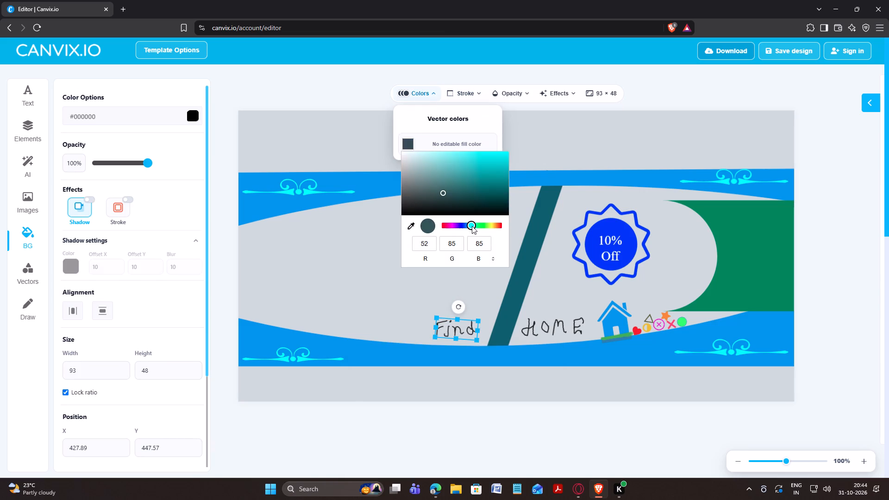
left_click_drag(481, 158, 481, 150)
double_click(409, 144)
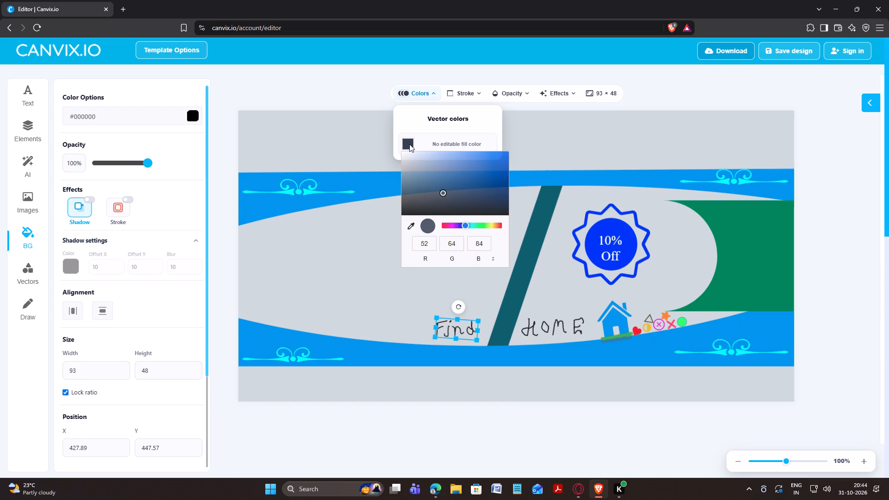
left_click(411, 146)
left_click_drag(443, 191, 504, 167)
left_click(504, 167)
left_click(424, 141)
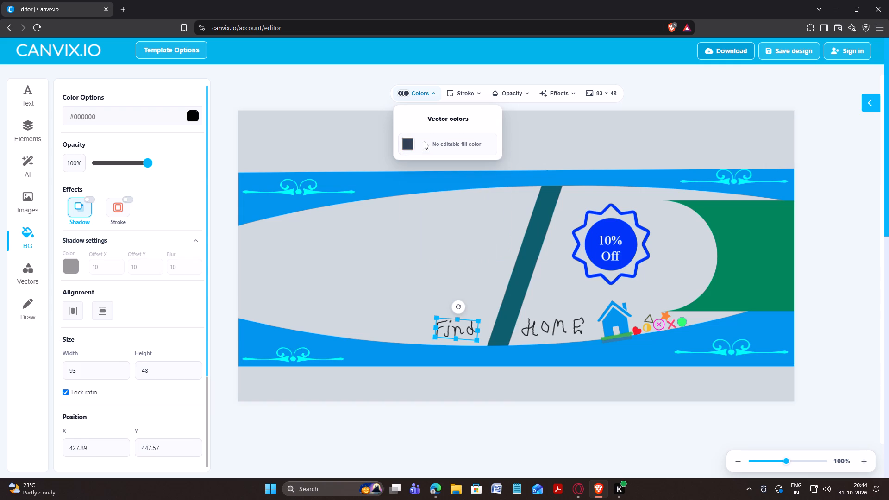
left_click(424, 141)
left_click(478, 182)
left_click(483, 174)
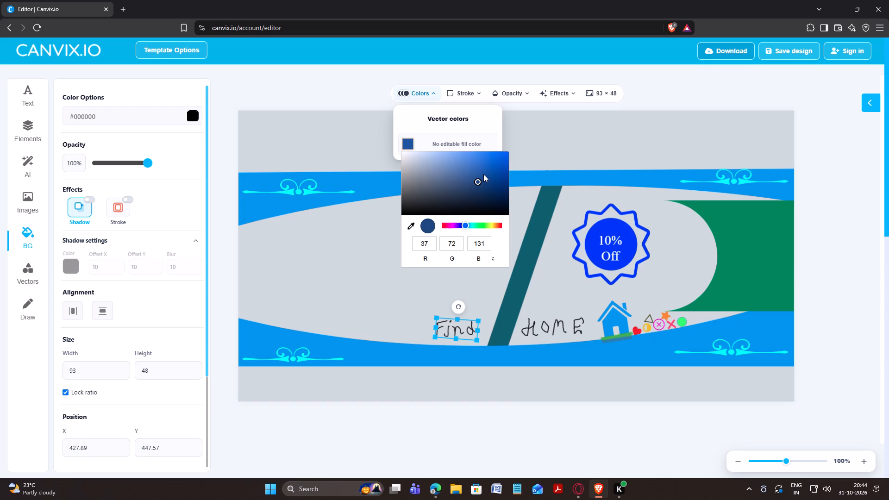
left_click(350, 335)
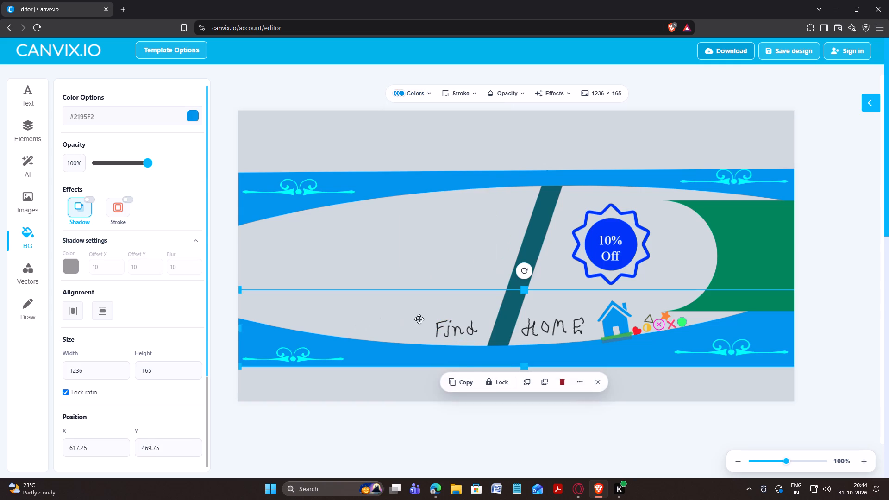
Set the stroke weight of the handwritten "Find" to 13 px, keeping its stroke shown.
left_click(449, 332)
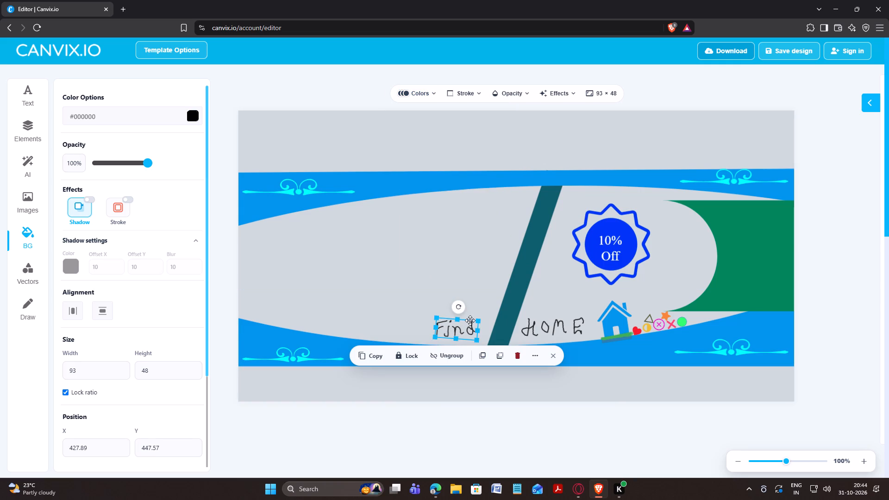
left_click(466, 90)
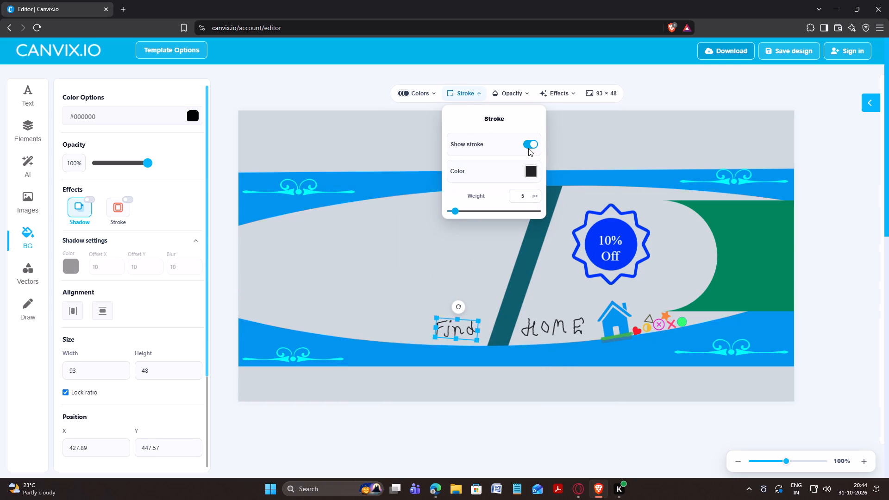
left_click(529, 147)
left_click(529, 147)
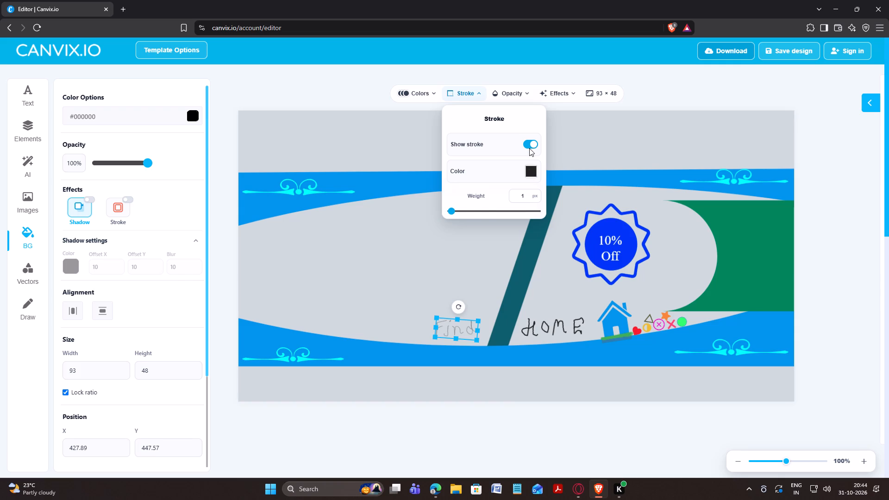
left_click_drag(476, 209, 463, 210)
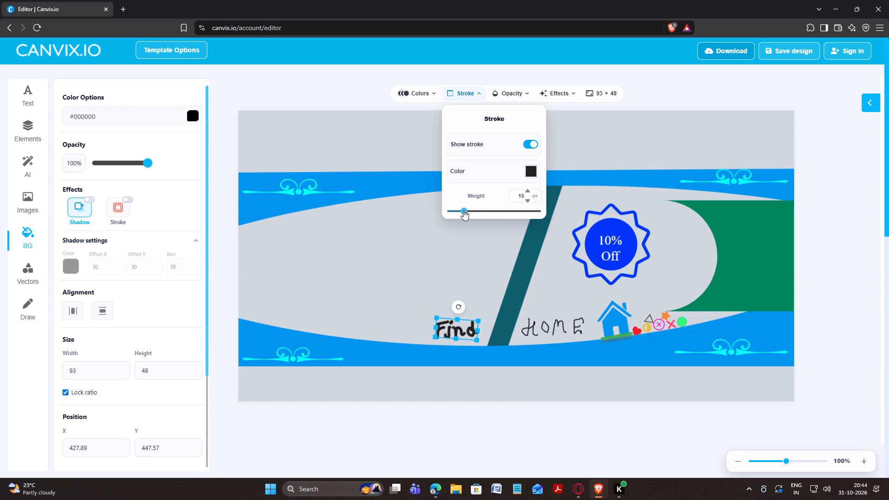
left_click_drag(463, 210, 463, 210)
left_click_drag(463, 210, 462, 210)
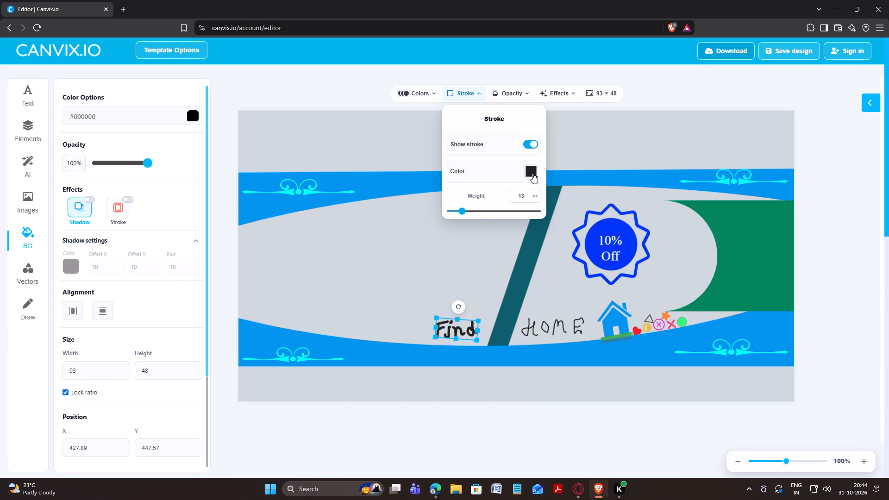
Try red, black and light cyan strokes on "Find", ending with dark teal, RGB 20, 61, 66.
left_click(530, 172)
left_click_drag(604, 207, 613, 196)
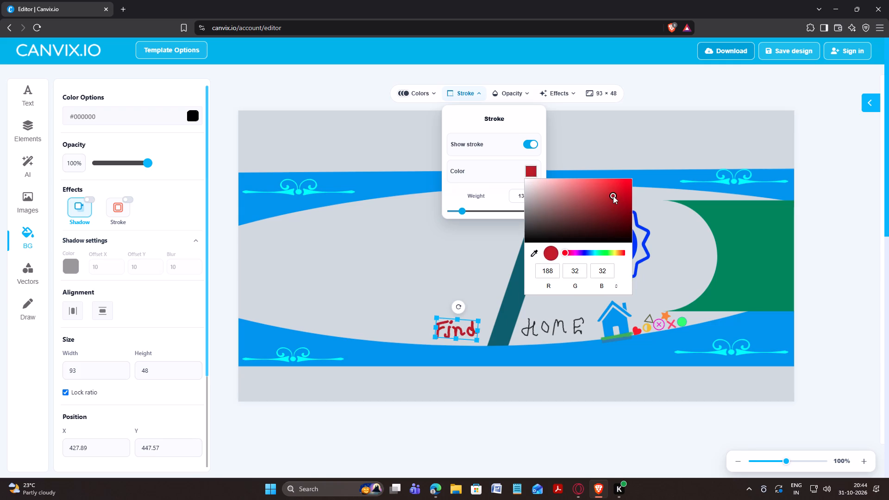
left_click_drag(613, 196, 604, 242)
left_click(593, 251)
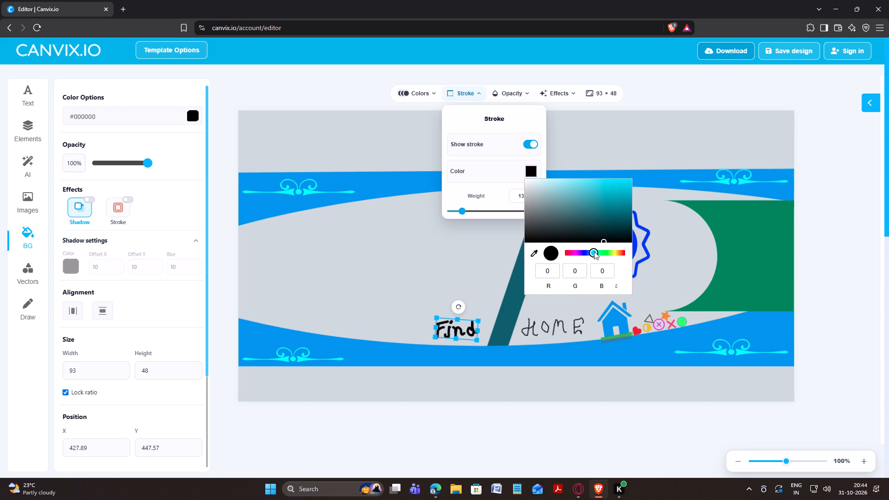
left_click_drag(604, 239, 576, 169)
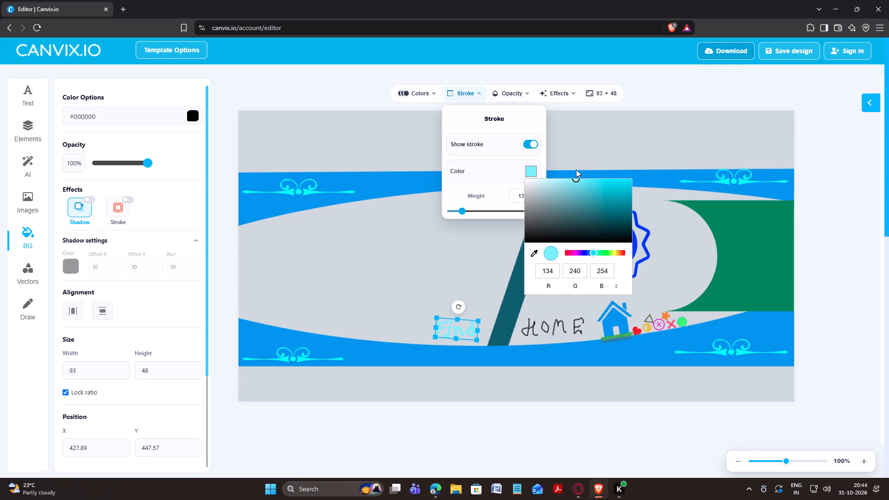
left_click_drag(576, 169, 578, 161)
left_click_drag(578, 161, 597, 219)
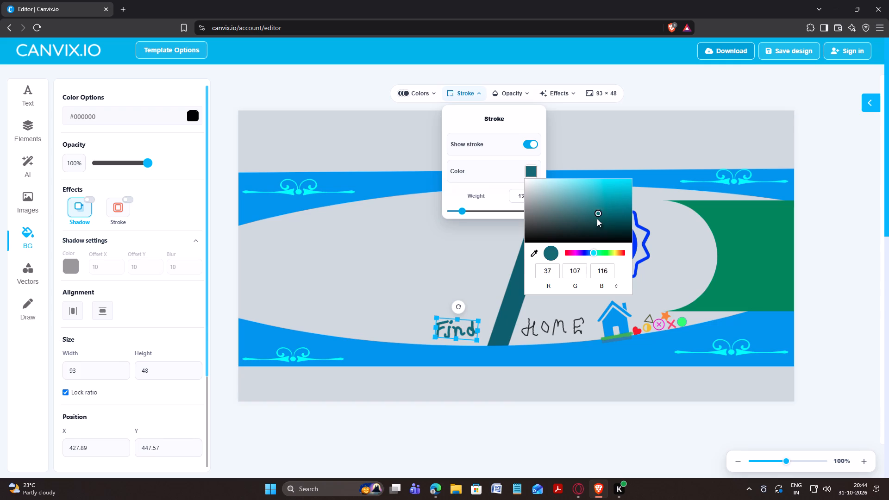
left_click_drag(597, 219, 599, 225)
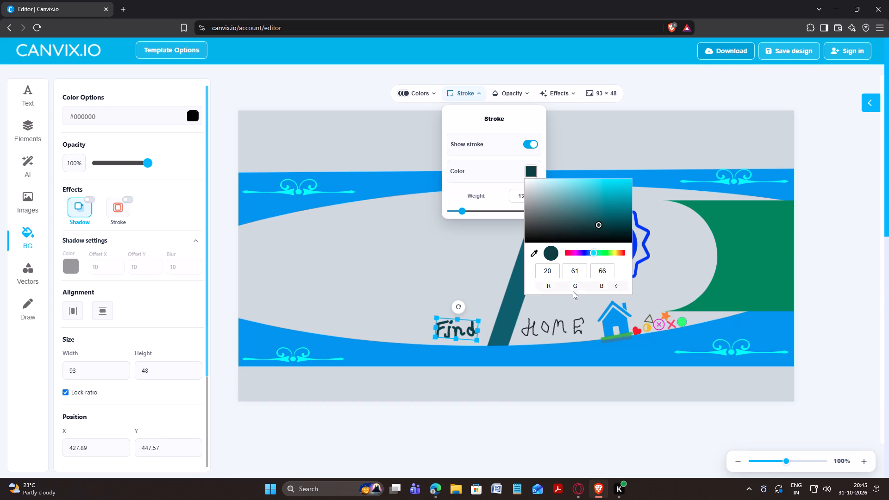
Set the stroke weight of the handwritten "HOME" to 12 px and check its stroke color.
left_click(548, 331)
left_click(472, 97)
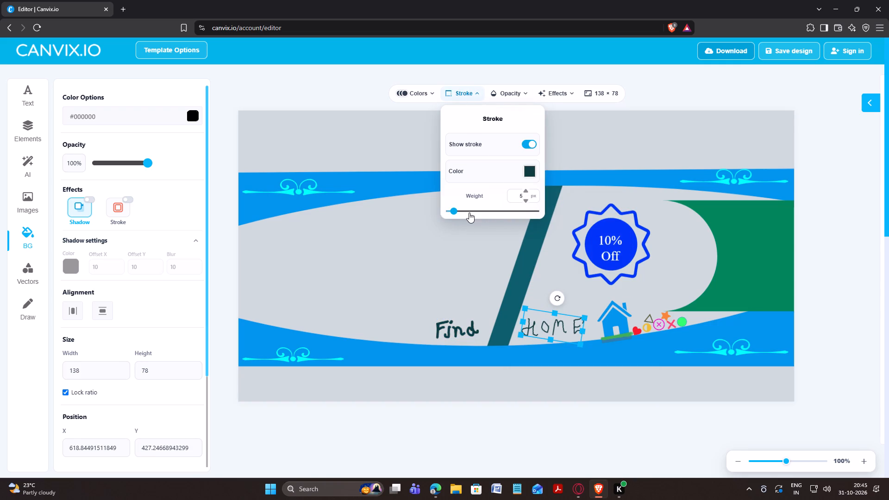
left_click_drag(469, 211, 462, 214)
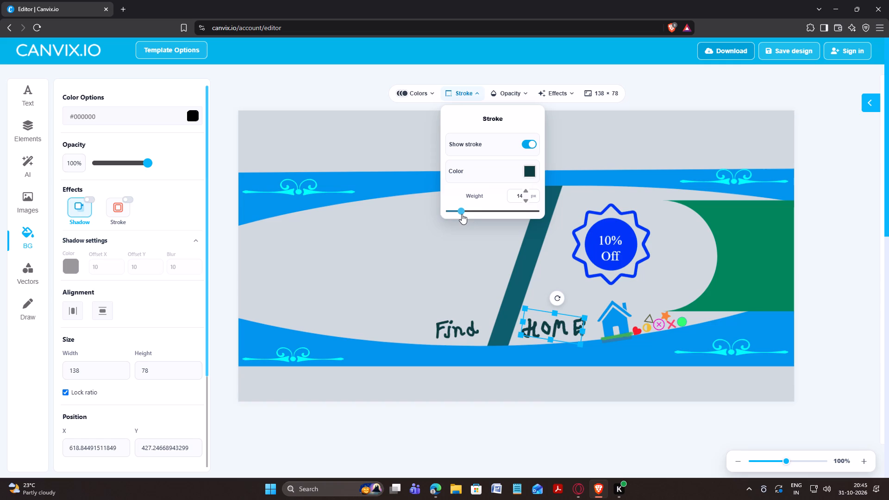
left_click_drag(462, 214, 460, 214)
left_click_drag(460, 214, 460, 214)
left_click(527, 170)
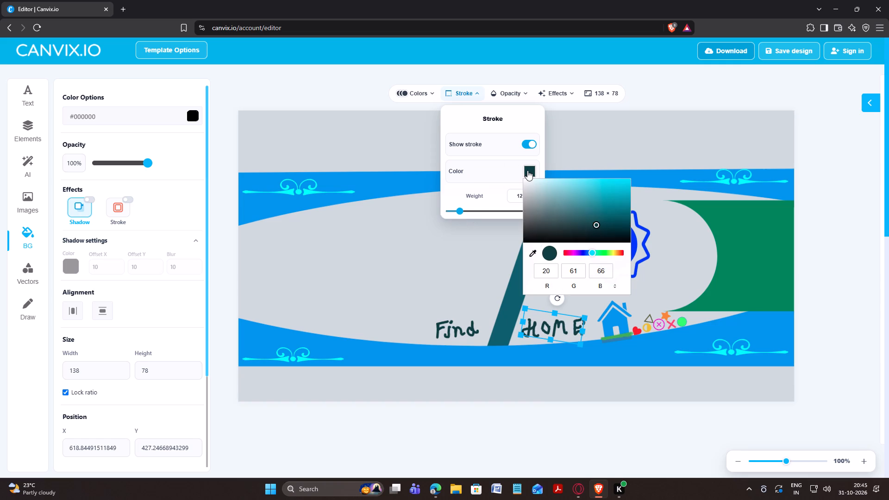
left_click(489, 175)
left_click(457, 280)
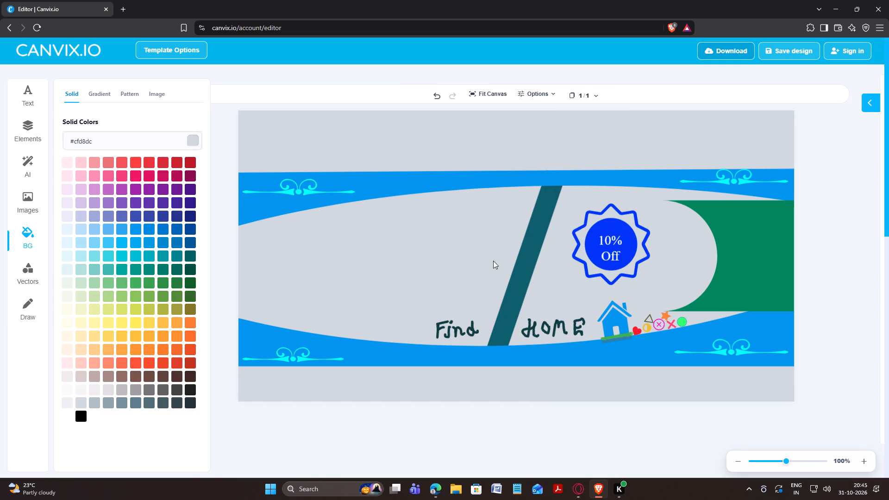
left_click(384, 266)
Add the cyan city skyline vector from the Object category and place it near the banner's left edge.
left_click(30, 274)
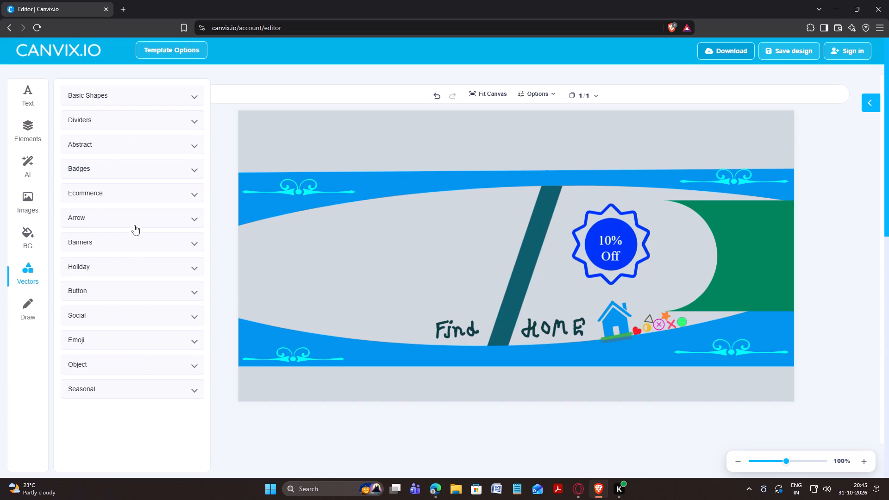
left_click(144, 362)
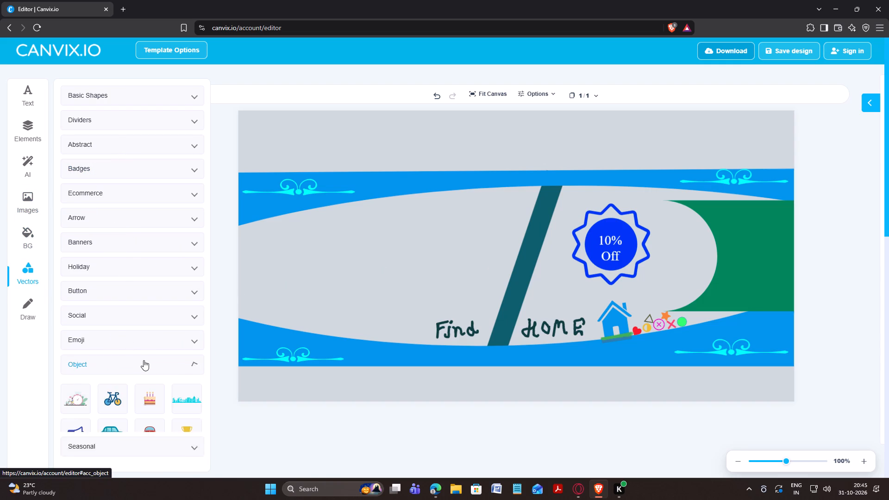
scroll(148, 354, "down", 2)
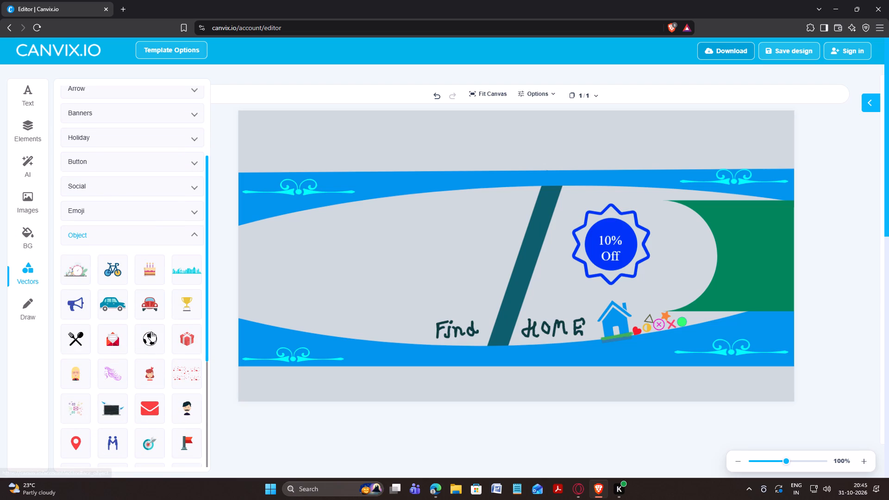
left_click(186, 270)
left_click_drag(512, 261, 478, 261)
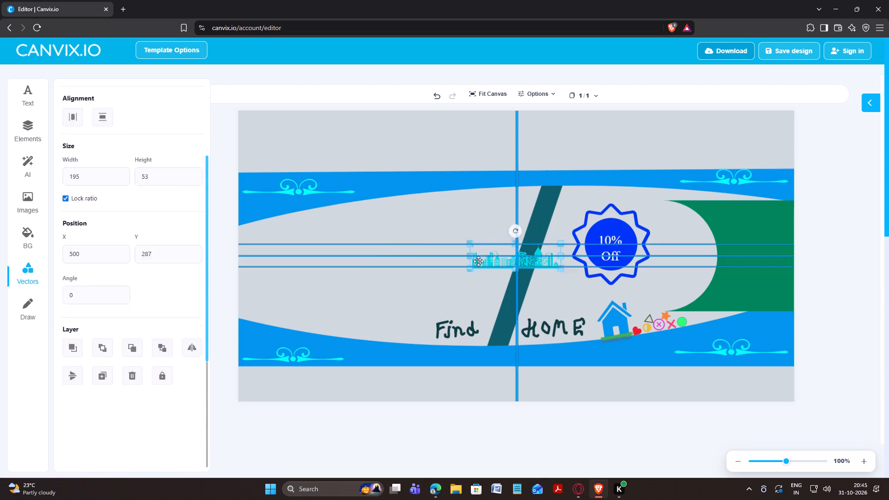
left_click_drag(478, 261, 291, 247)
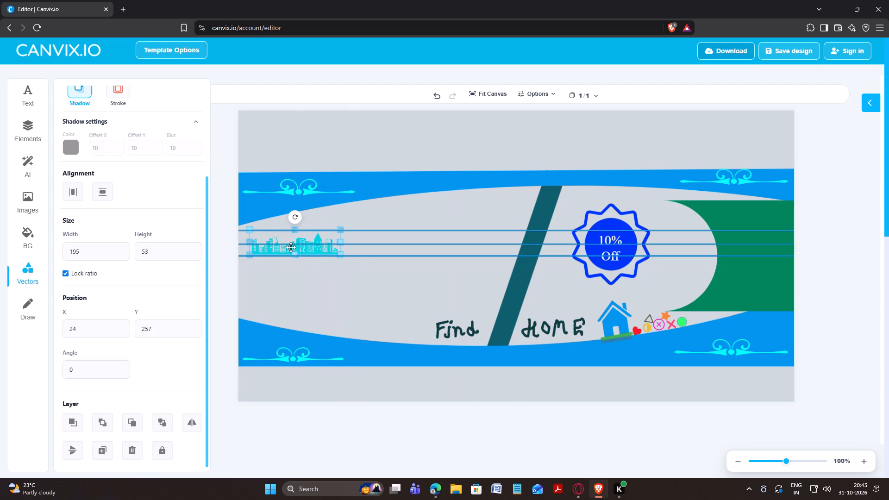
left_click_drag(291, 247, 291, 245)
Enlarge the city skyline to about 563 × 152 so it spans from the banner's left edge to the teal diagonal stripe.
left_click_drag(341, 253, 380, 273)
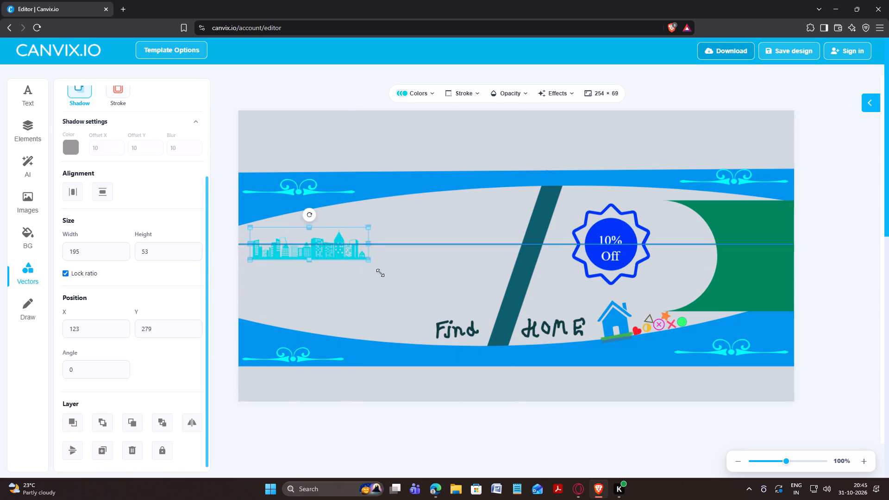
left_click_drag(380, 273, 486, 312)
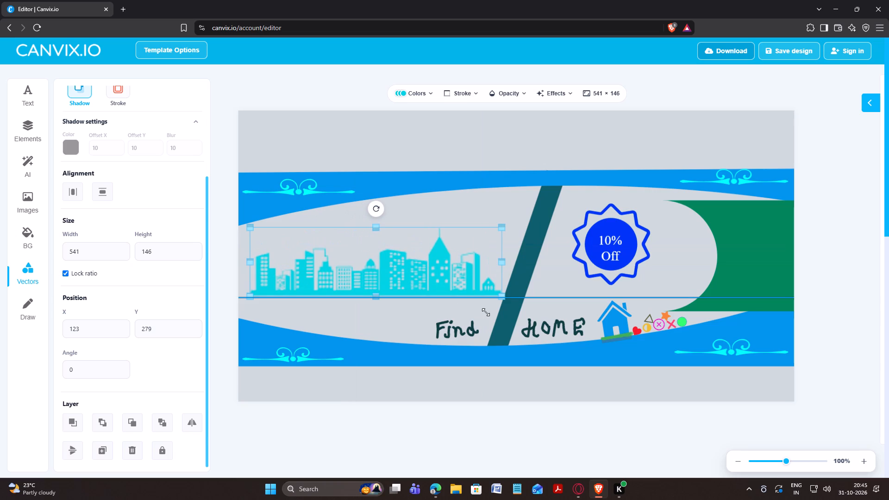
left_click_drag(486, 312, 481, 312)
left_click_drag(465, 282, 462, 281)
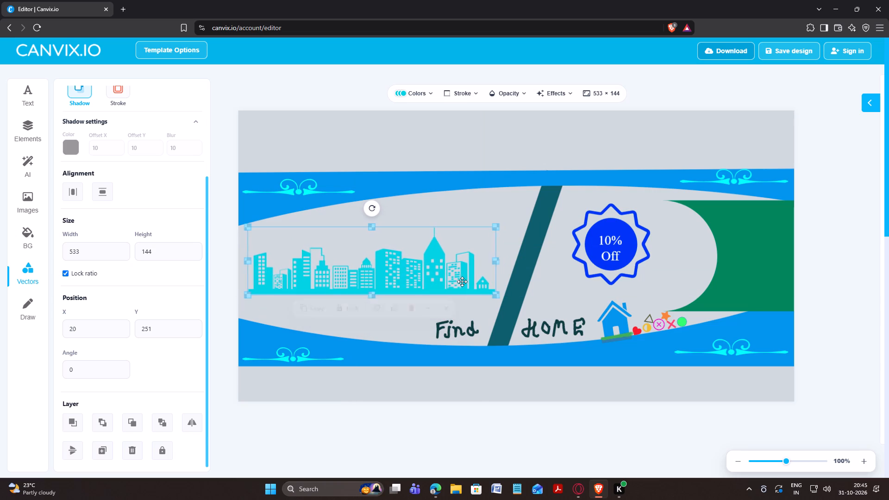
left_click_drag(462, 281, 456, 283)
left_click_drag(490, 300, 491, 300)
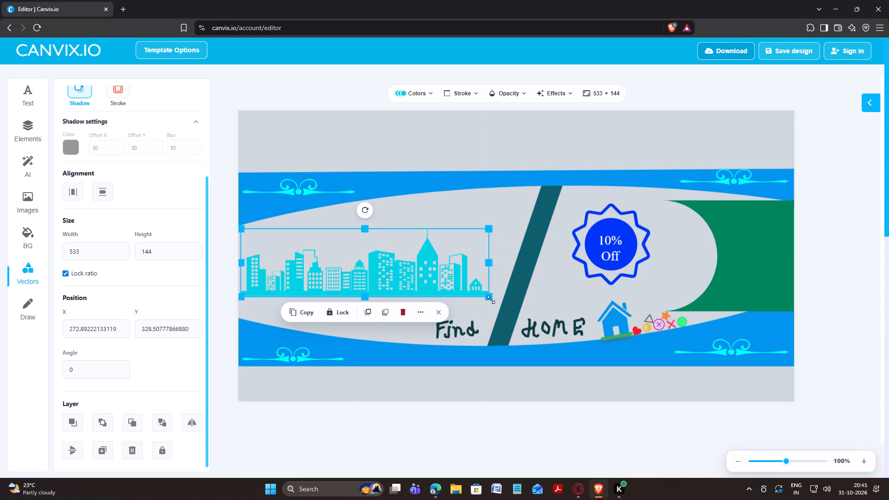
left_click_drag(491, 300, 499, 304)
left_click(511, 203)
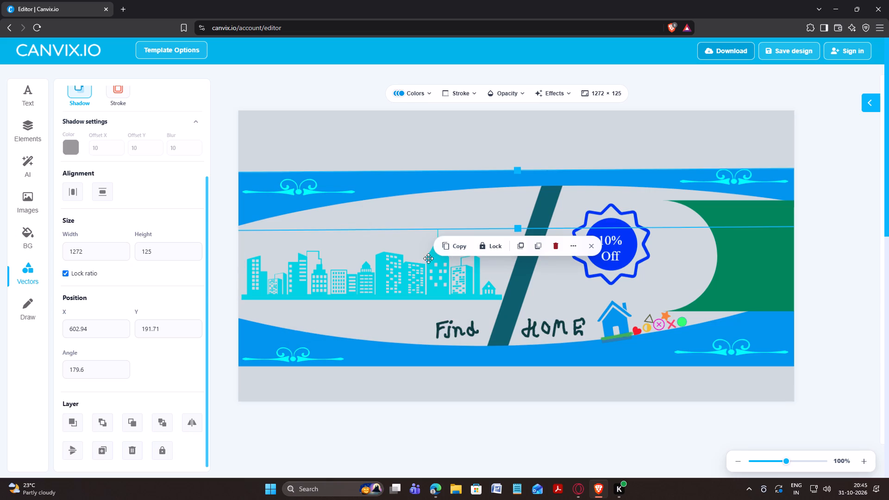
Recolor the city skyline vector red, #d31212, and deselect it.
left_click(428, 258)
left_click(427, 94)
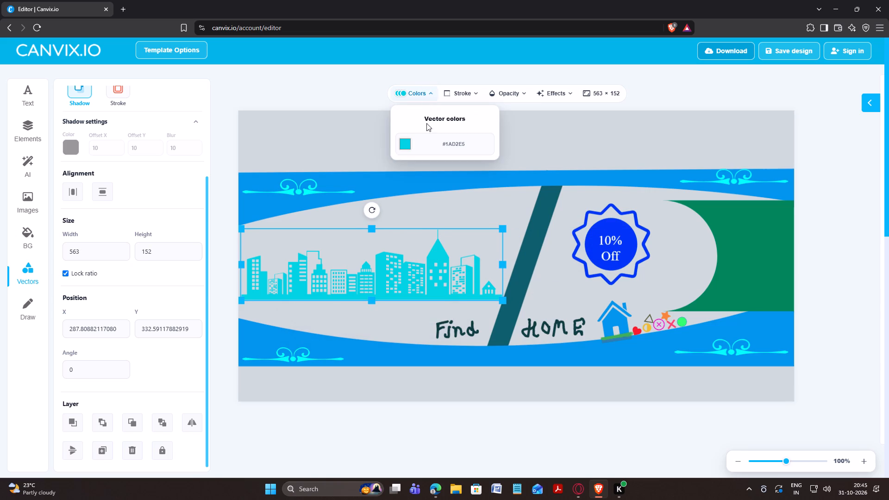
left_click(404, 147)
left_click_drag(444, 225, 439, 226)
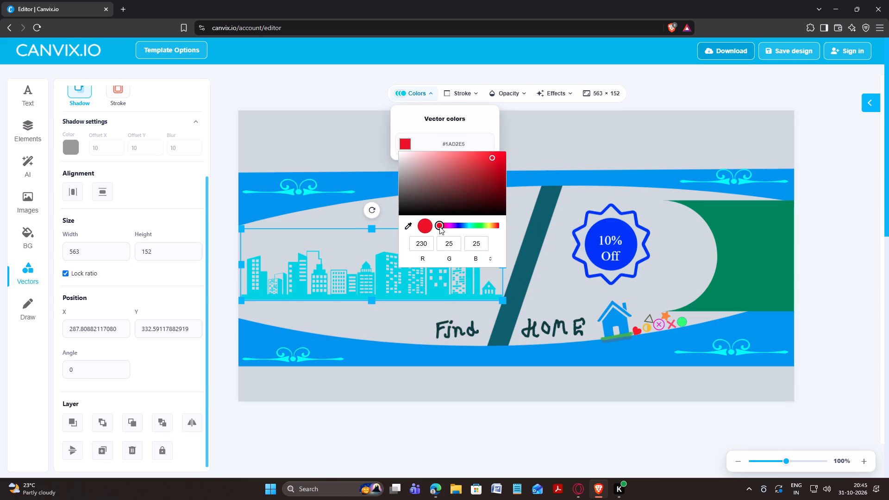
left_click_drag(439, 226, 439, 226)
left_click_drag(484, 177, 495, 162)
left_click(401, 141)
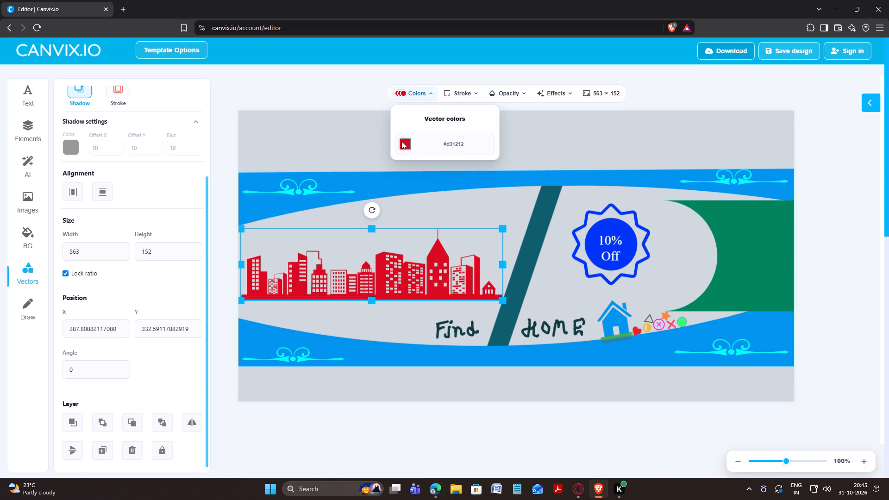
left_click(465, 208)
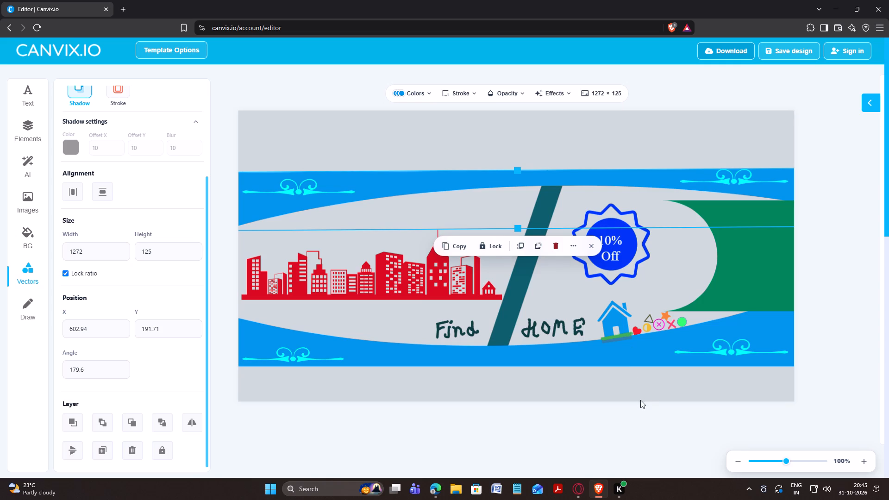
left_click(638, 396)
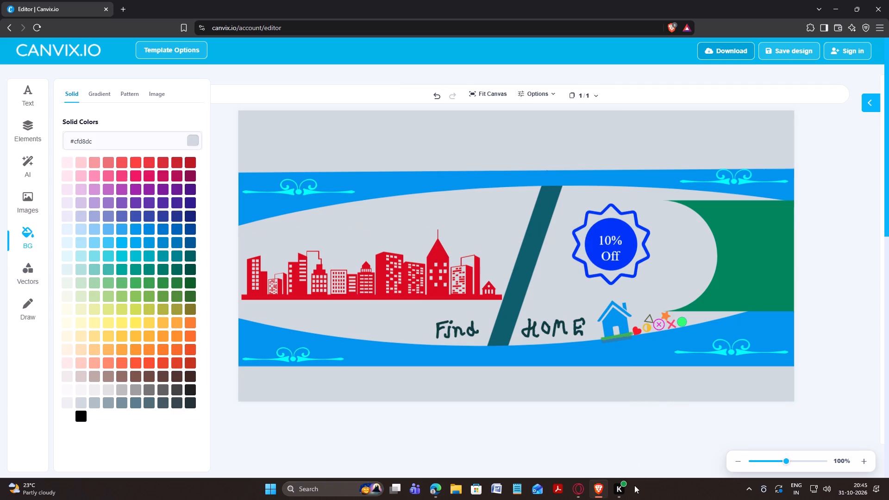